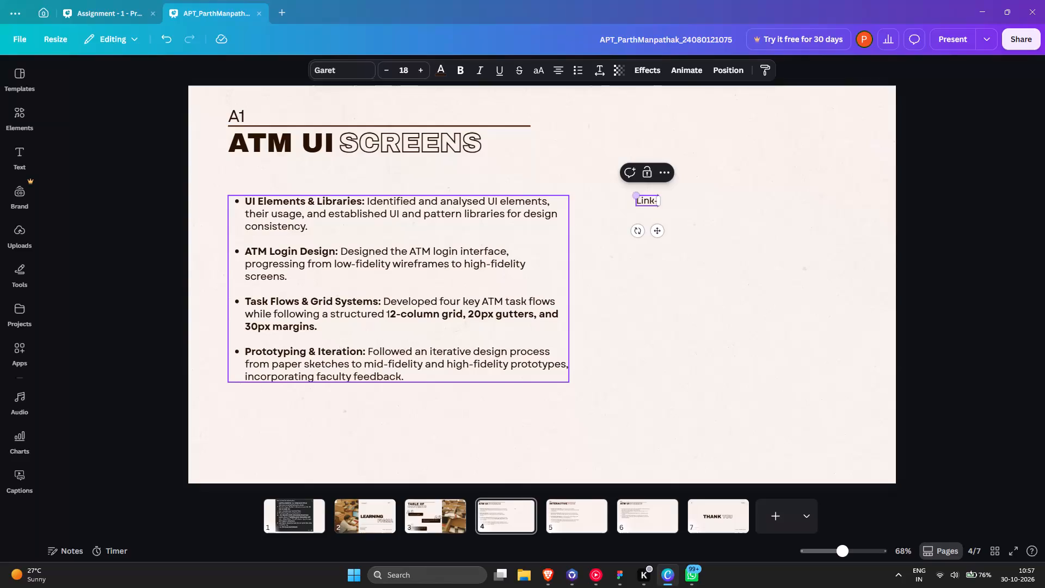
Make the digit 1 of "12-column grid" bold in the Task Flows & Grid Systems bullet.
{"action": "double_click", "coordinate": [385, 310]}
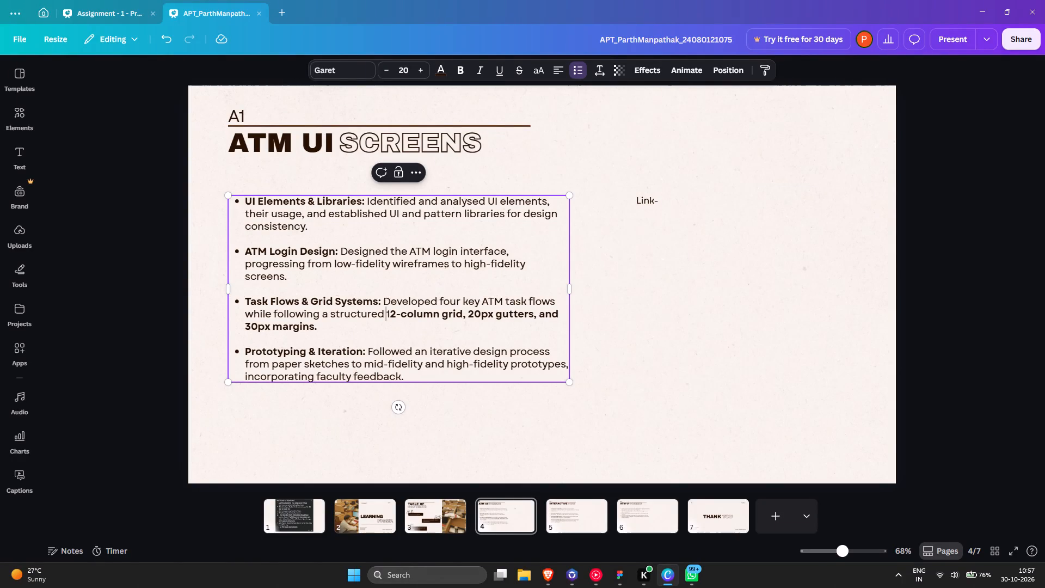
{"action": "left_click", "coordinate": [388, 314]}
{"action": "left_click_drag", "start_coordinate": [390, 314], "coordinate": [382, 316]}
{"action": "key", "text": "ctrl+b"}
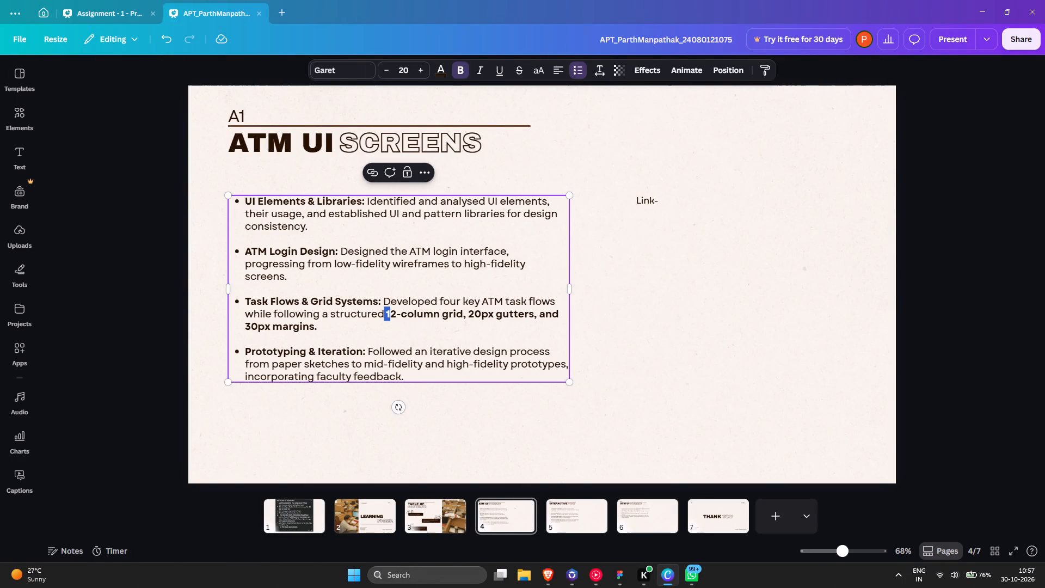
{"action": "left_click", "coordinate": [809, 232]}
Move the "Link-" text straight down to about mid-height of the A1 ATM UI Screens slide, beside the bullet list.
{"action": "left_click_drag", "start_coordinate": [647, 201], "coordinate": [643, 278]}
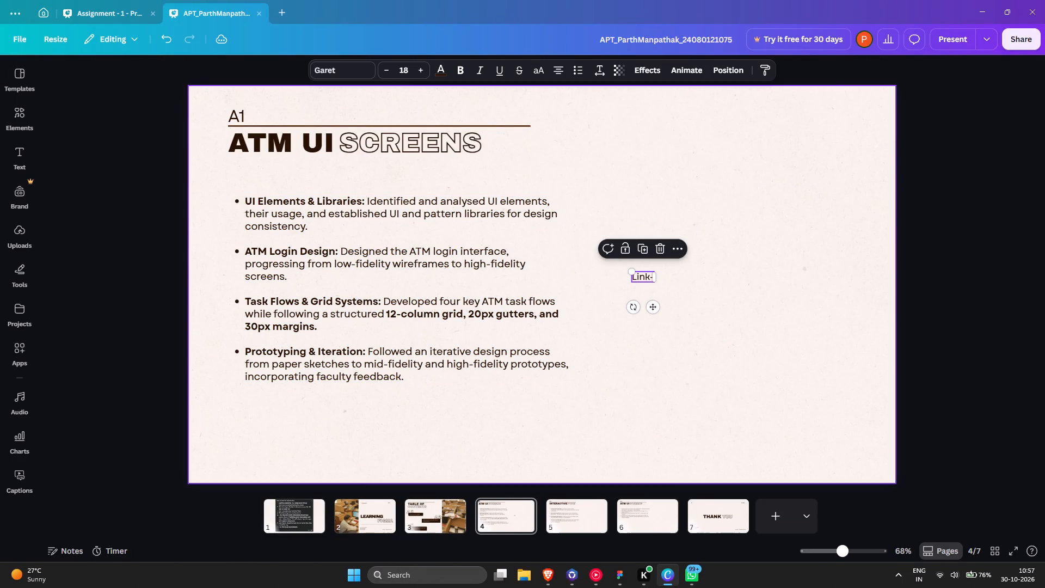
Review the A1, A2 and A3 assignment slides on pages 4 to 6, comparing their headings and bullet content.
{"action": "left_click", "coordinate": [633, 517]}
{"action": "left_click", "coordinate": [570, 517]}
{"action": "left_click", "coordinate": [518, 521]}
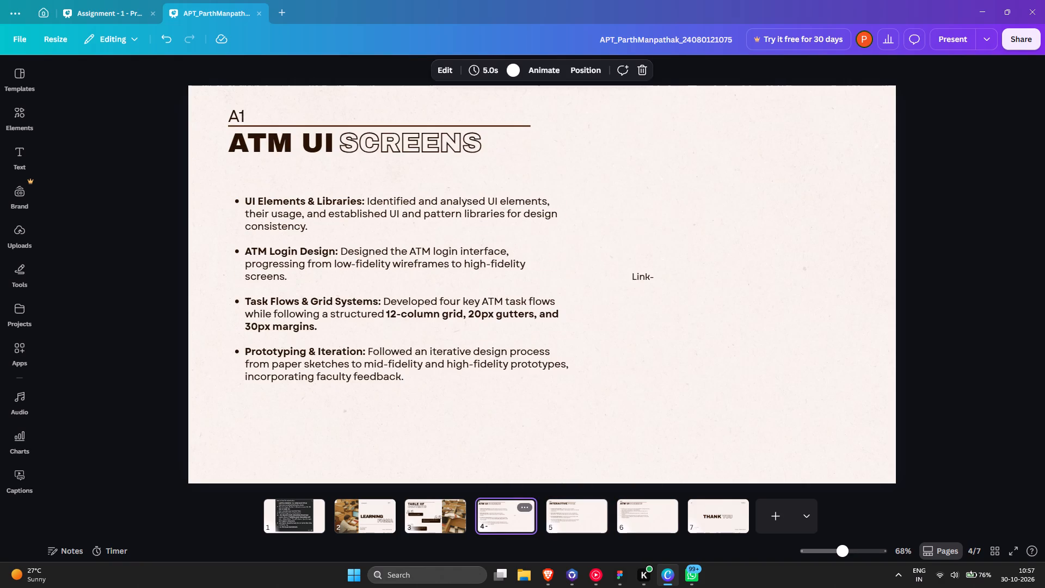
{"action": "left_click", "coordinate": [575, 523]}
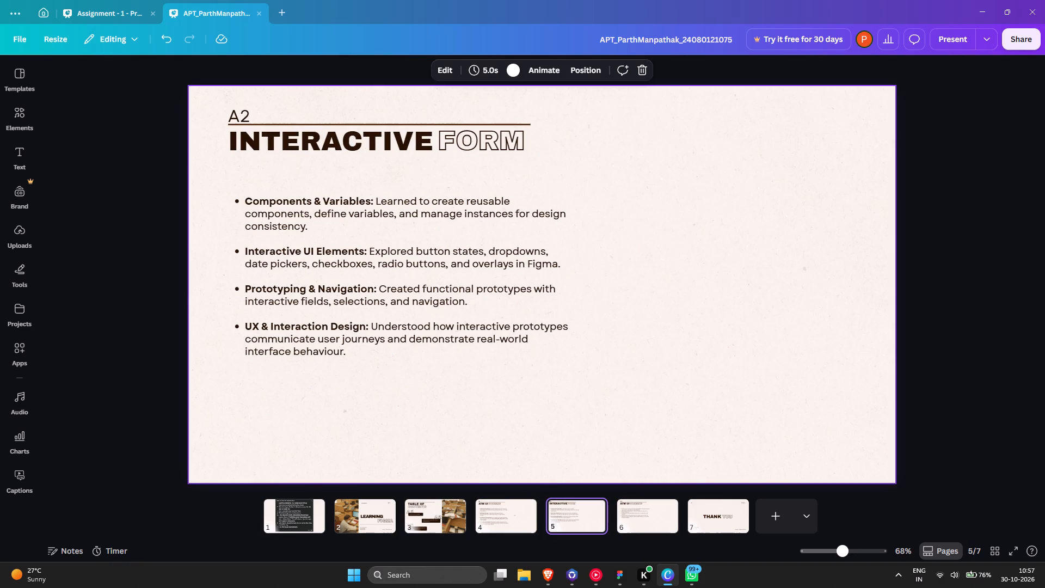
{"action": "left_click", "coordinate": [641, 507]}
{"action": "left_click", "coordinate": [575, 519]}
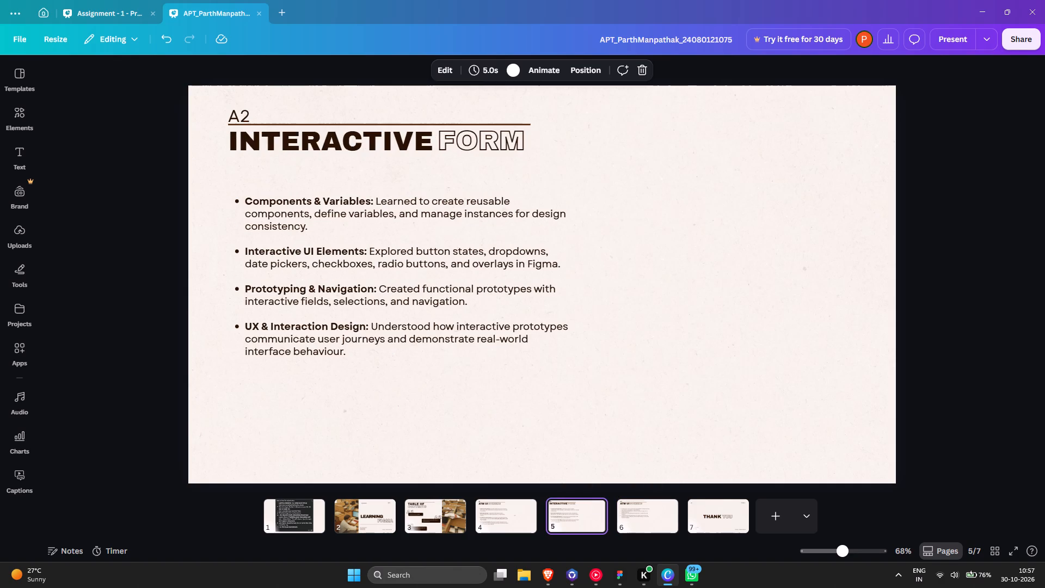
{"action": "left_click", "coordinate": [643, 517]}
{"action": "left_click", "coordinate": [668, 575]}
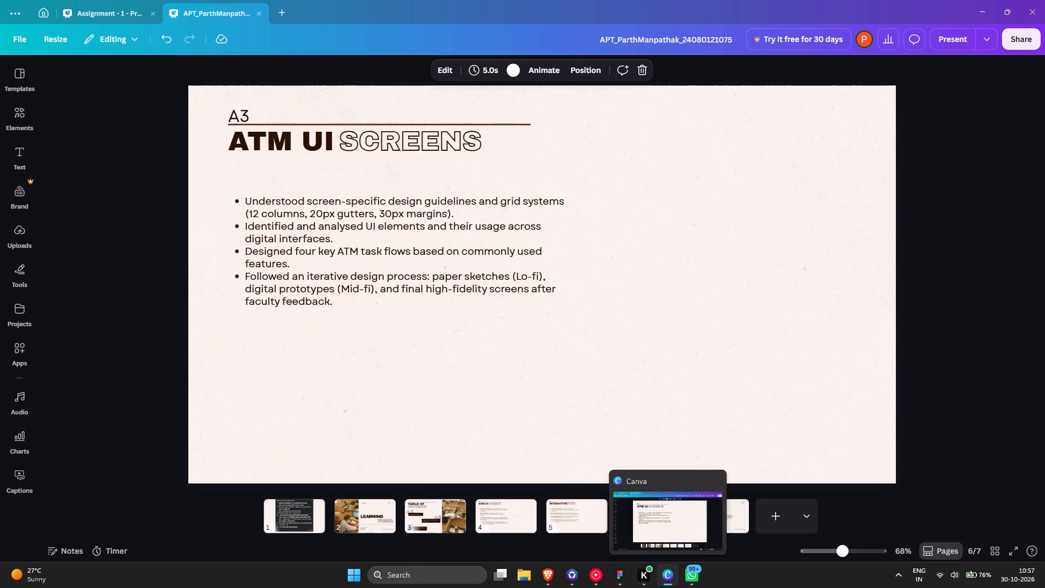
{"action": "left_click", "coordinate": [656, 512]}
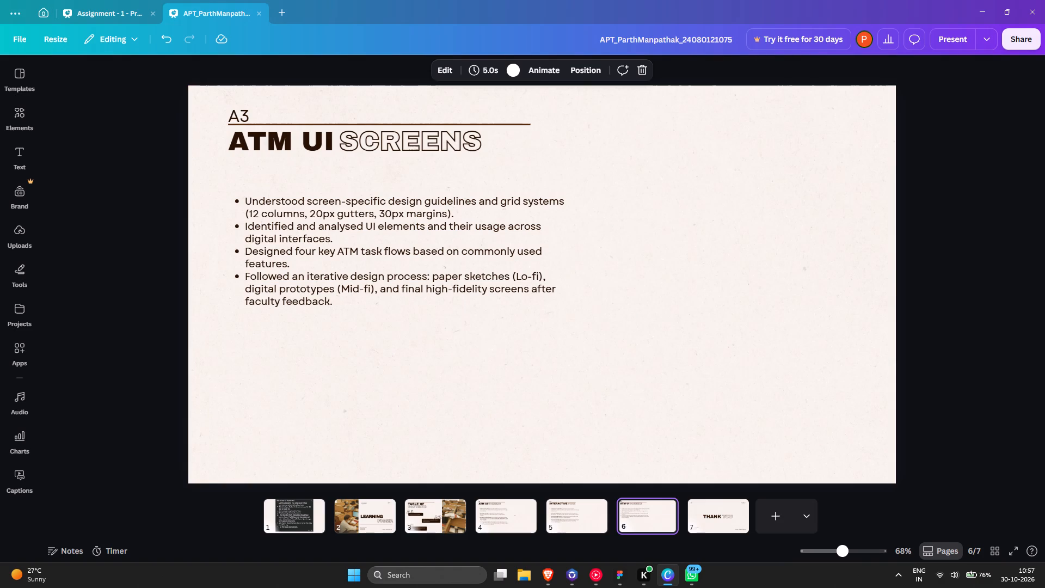
Switch to Figma and examine the Form page's components and final form, plus the E-commerce page's checkout screen.
{"action": "left_click", "coordinate": [628, 578]}
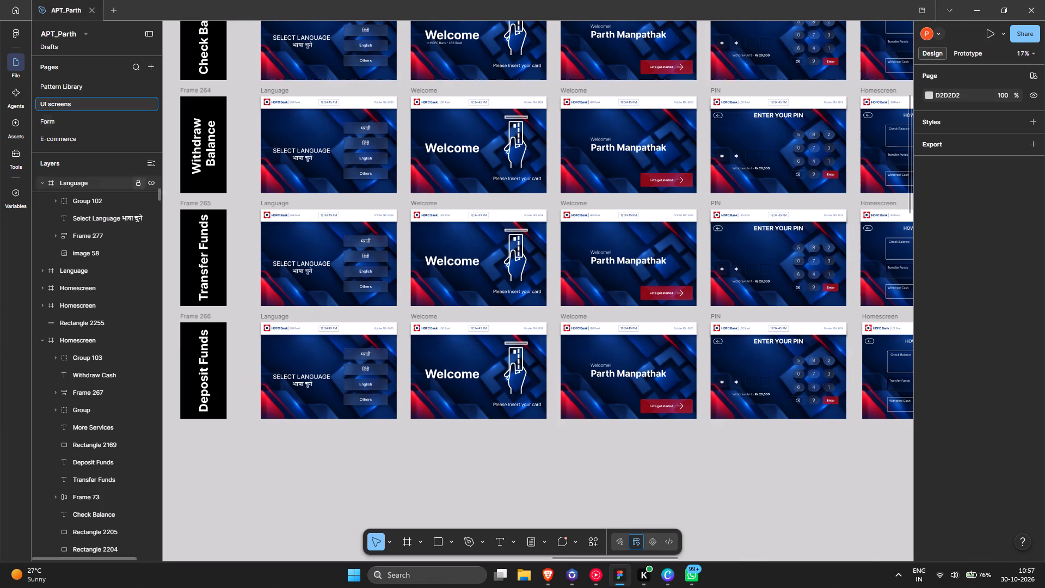
{"action": "left_click", "coordinate": [71, 125]}
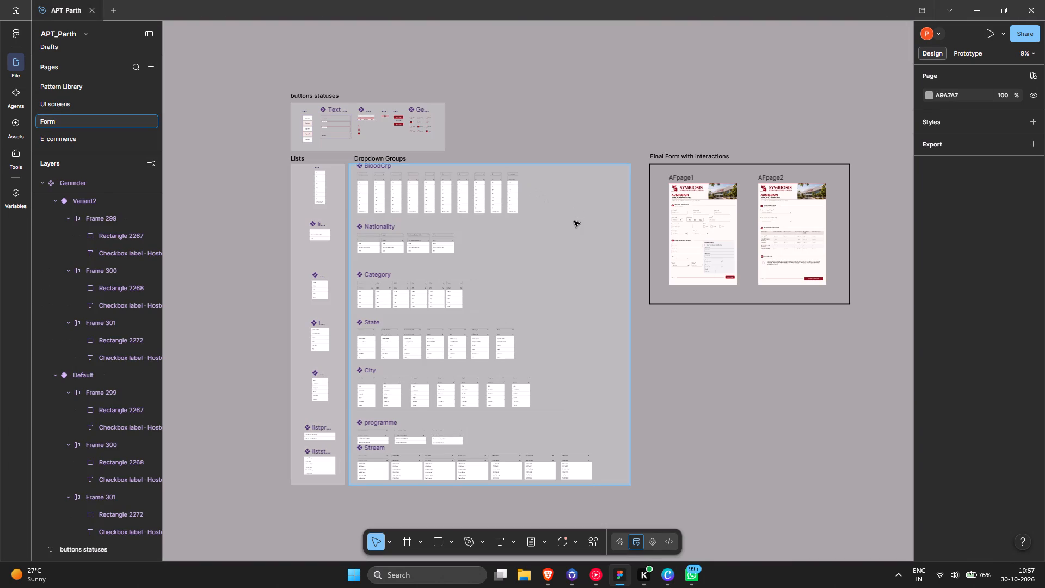
{"action": "middle_click_drag", "start_coordinate": [442, 216], "coordinate": [508, 233]}
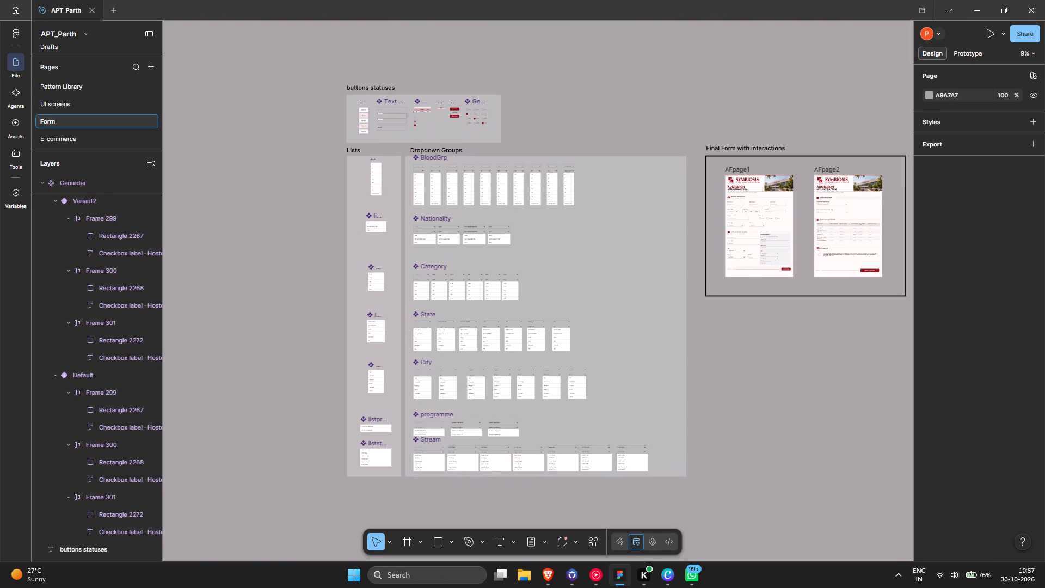
{"action": "middle_click_drag", "start_coordinate": [508, 233], "coordinate": [509, 236]}
{"action": "left_click", "coordinate": [544, 132]}
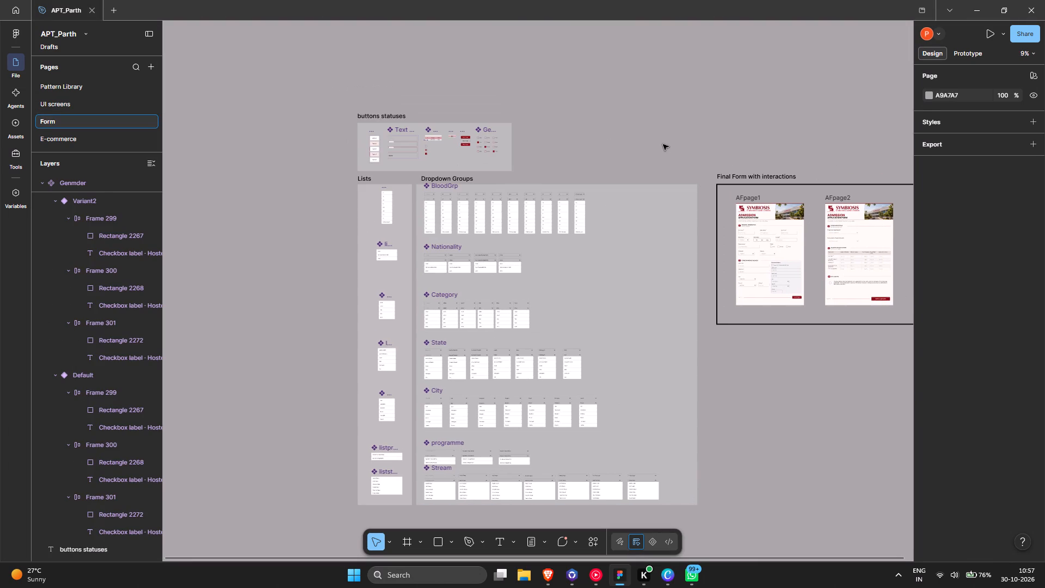
{"action": "scroll", "coordinate": [663, 144], "scroll_direction": "up", "scroll_amount": 1}
{"action": "middle_click_drag", "start_coordinate": [536, 118], "coordinate": [325, 93]}
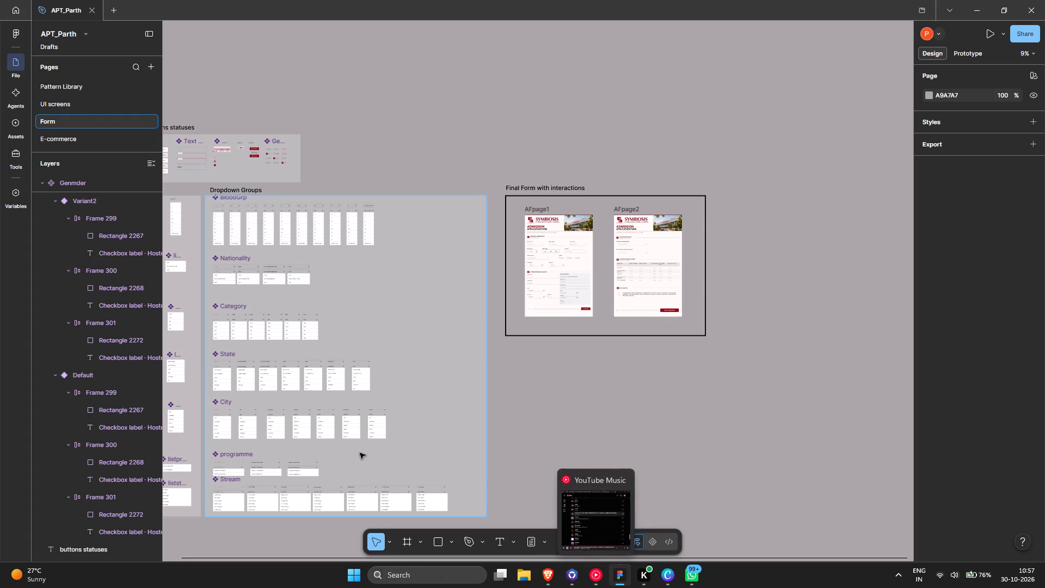
{"action": "left_click", "coordinate": [98, 139]}
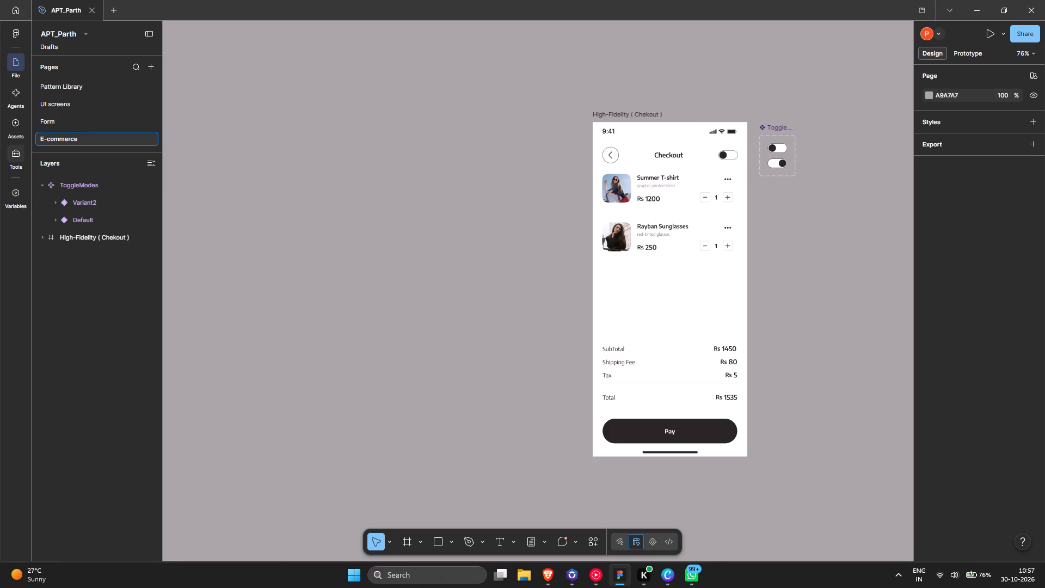
{"action": "left_click", "coordinate": [227, 146]}
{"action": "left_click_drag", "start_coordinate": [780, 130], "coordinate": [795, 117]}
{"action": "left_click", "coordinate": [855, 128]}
Open the Pattern Library page and select the whole Design Library frame to examine its component sections.
{"action": "left_click", "coordinate": [73, 89]}
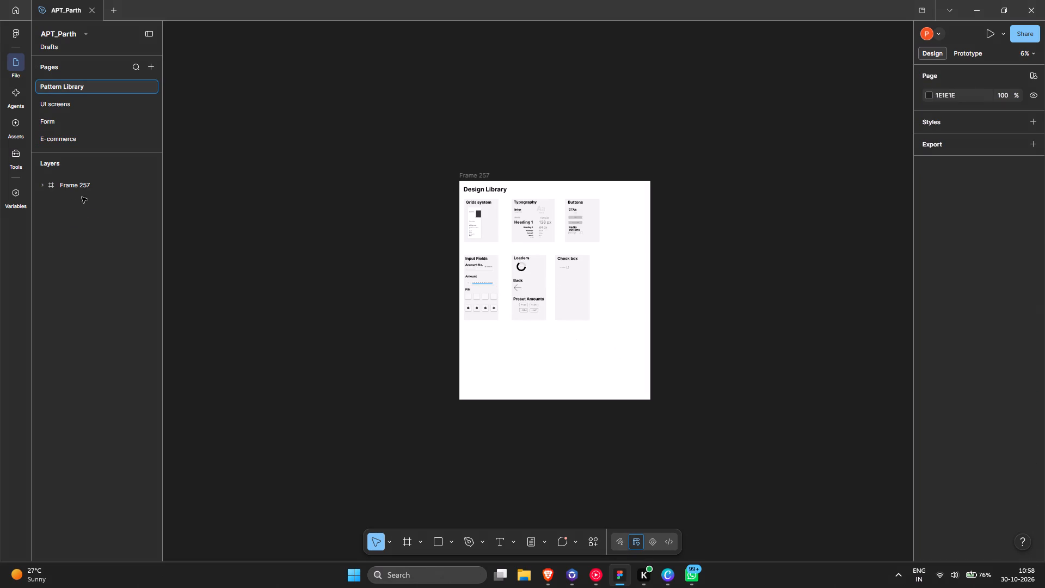
{"action": "left_click", "coordinate": [58, 102]}
{"action": "left_click", "coordinate": [75, 90]}
{"action": "left_click_drag", "start_coordinate": [429, 159], "coordinate": [669, 415]}
{"action": "left_click_drag", "start_coordinate": [669, 415], "coordinate": [677, 422]}
{"action": "left_click_drag", "start_coordinate": [677, 422], "coordinate": [400, 121]}
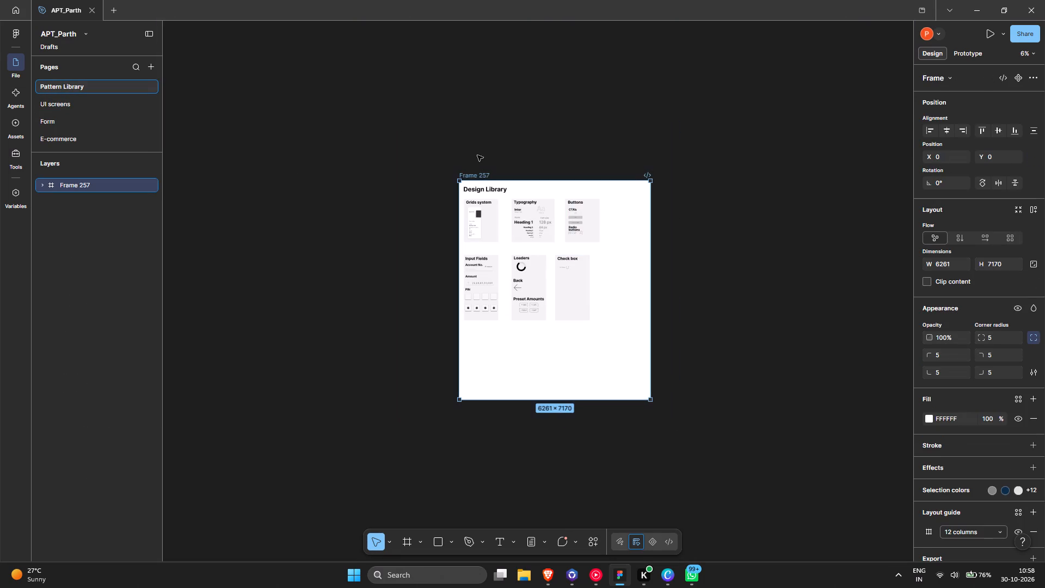
{"action": "left_click", "coordinate": [518, 154]}
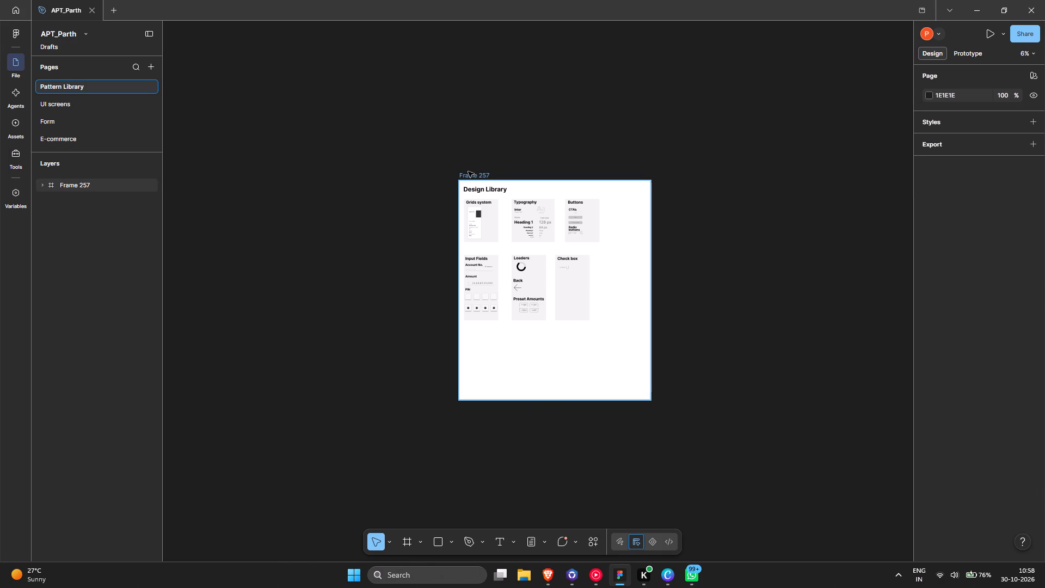
{"action": "left_click_drag", "start_coordinate": [431, 162], "coordinate": [643, 375]}
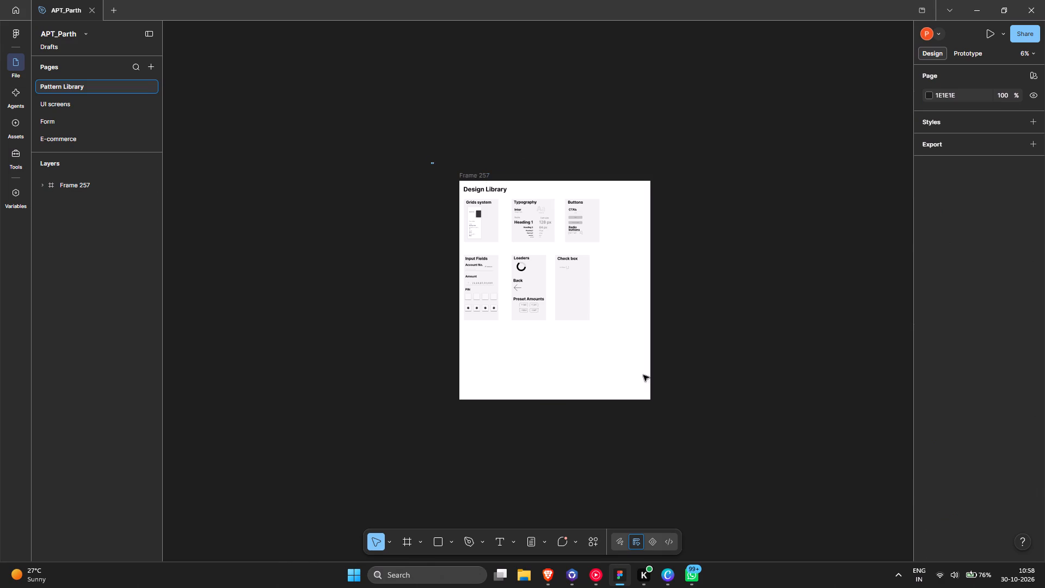
{"action": "left_click_drag", "start_coordinate": [643, 375], "coordinate": [669, 425]}
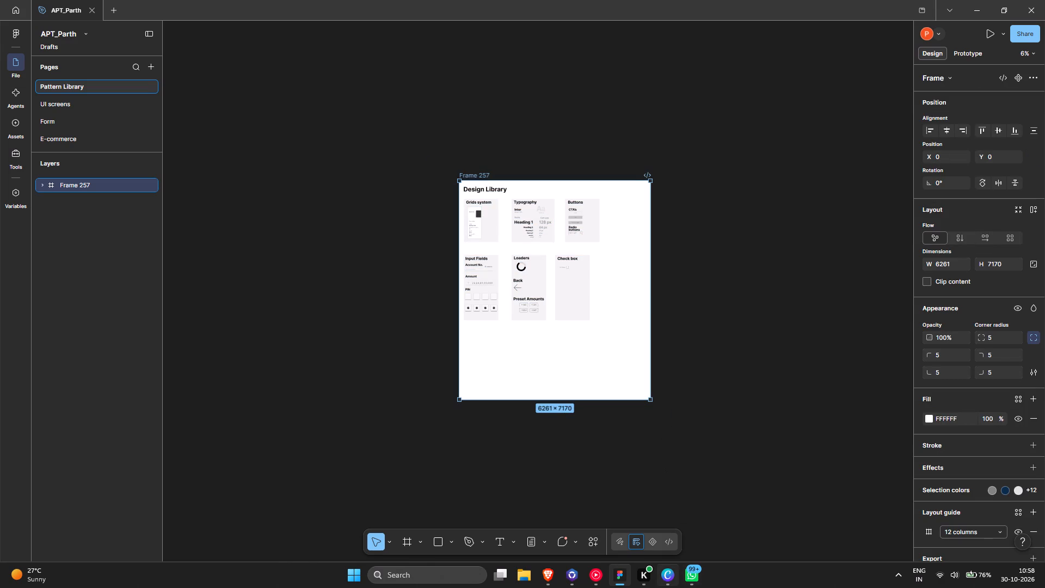
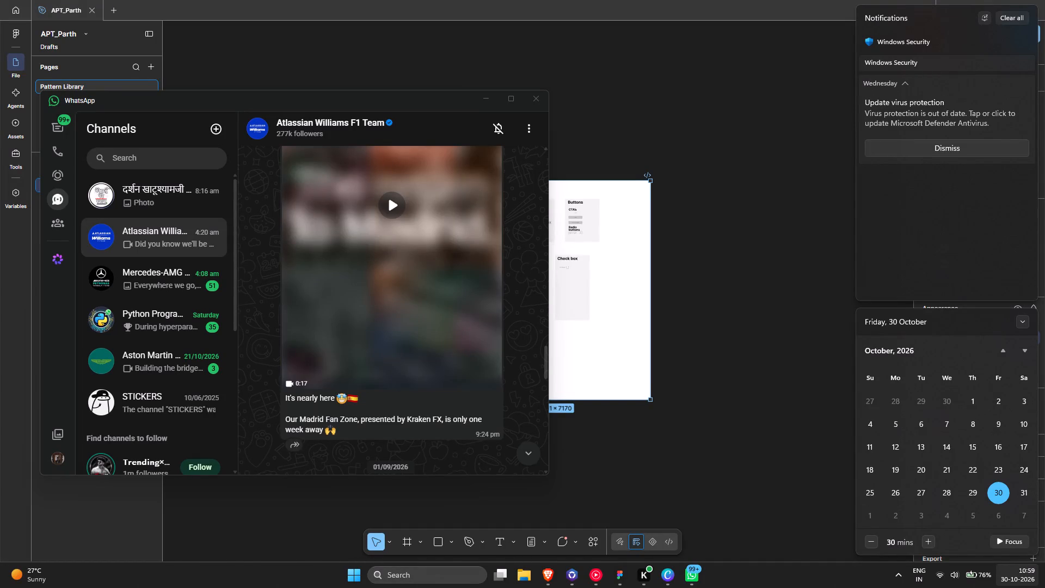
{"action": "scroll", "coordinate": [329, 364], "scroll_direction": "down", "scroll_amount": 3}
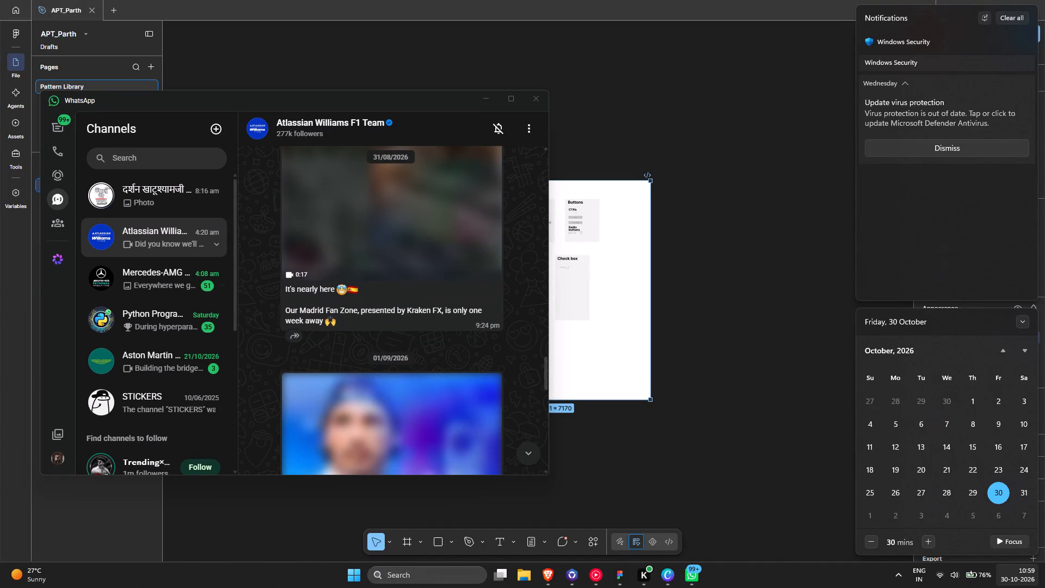
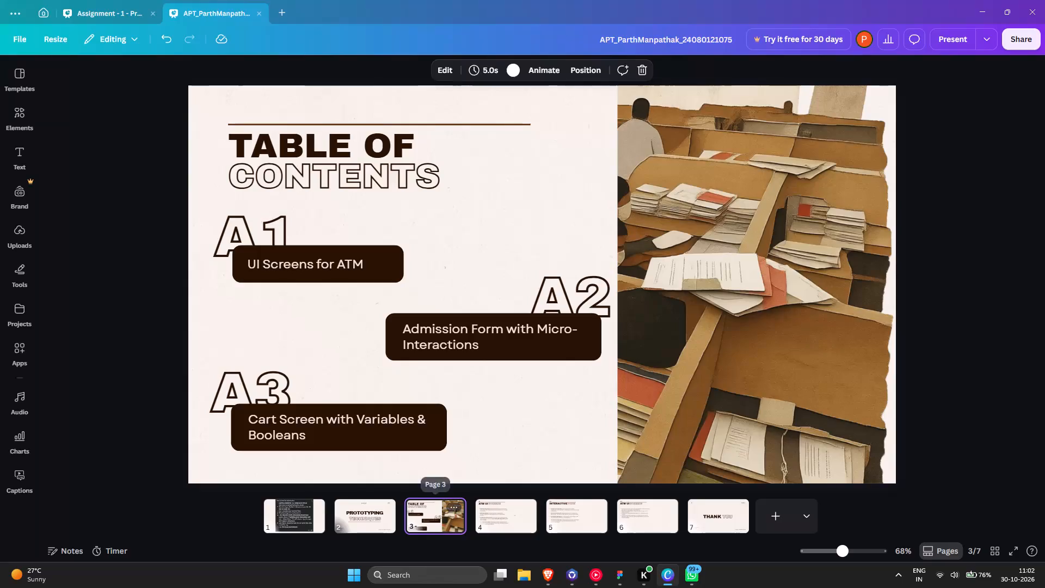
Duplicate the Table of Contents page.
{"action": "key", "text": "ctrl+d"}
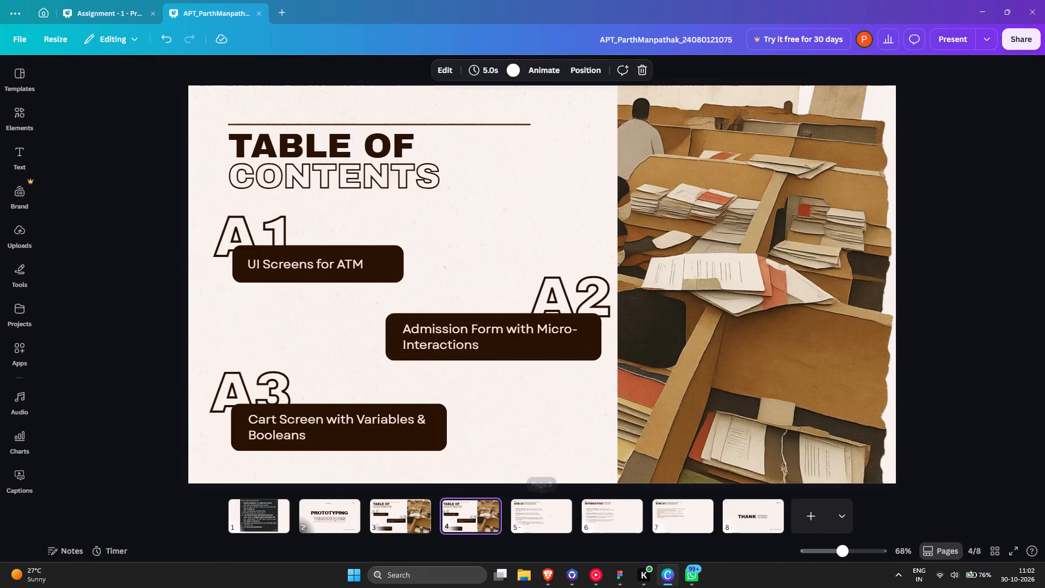
Duplicate the A1 ATM UI Screens page and move one of the two directly after the first Table of Contents page.
{"action": "left_click", "coordinate": [519, 512]}
{"action": "key", "text": "ctrl+d"}
{"action": "left_click_drag", "start_coordinate": [505, 514], "coordinate": [409, 509]}
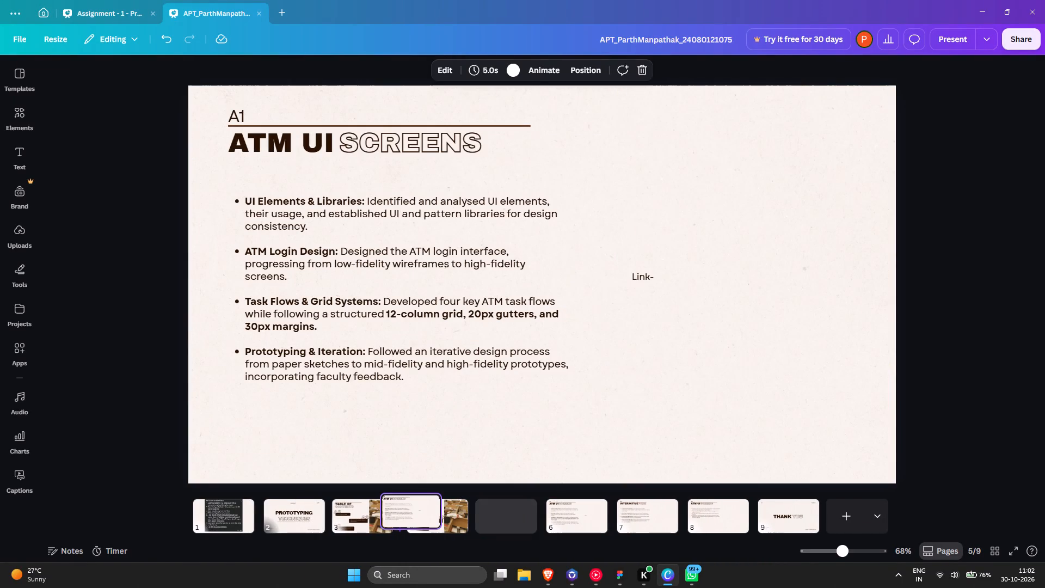
{"action": "left_click_drag", "start_coordinate": [409, 509], "coordinate": [405, 510]}
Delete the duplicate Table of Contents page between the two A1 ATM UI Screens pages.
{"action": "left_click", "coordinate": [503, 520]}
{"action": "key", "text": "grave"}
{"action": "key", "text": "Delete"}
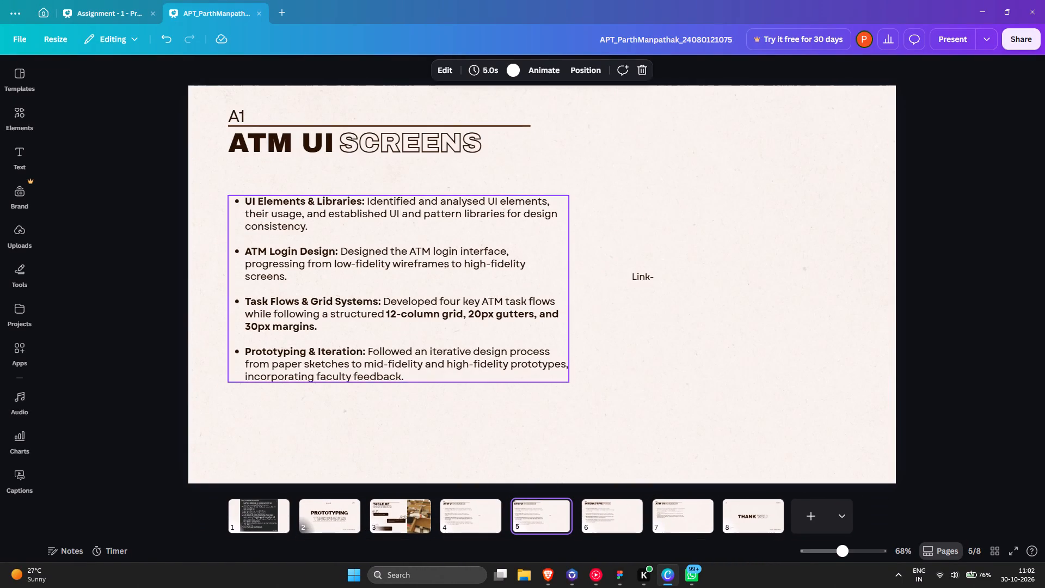
Retitle the second A1 slide on page 5 as "Objective", replacing "ATM UI" and removing the outlined "Screens" text.
{"action": "double_click", "coordinate": [334, 147]}
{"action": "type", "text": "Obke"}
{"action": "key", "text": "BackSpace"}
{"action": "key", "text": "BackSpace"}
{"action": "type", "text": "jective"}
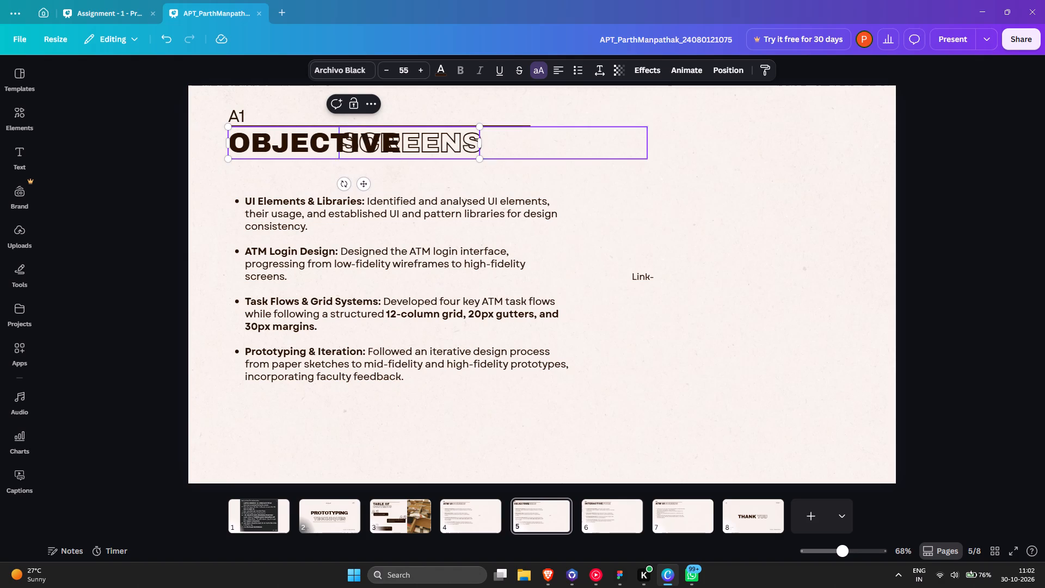
{"action": "left_click", "coordinate": [581, 160]}
{"action": "key", "text": "backslash"}
{"action": "key", "text": "Delete"}
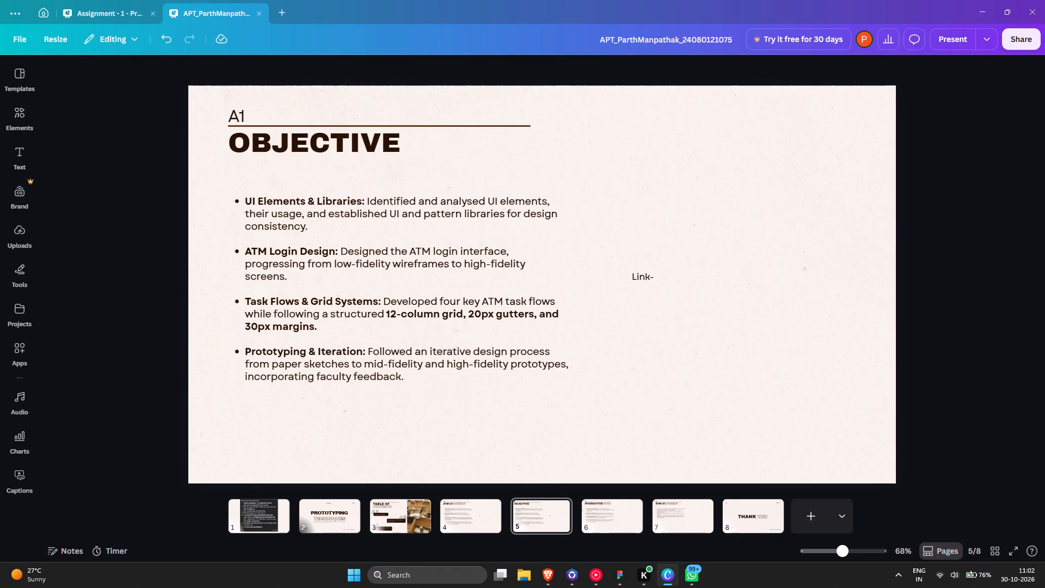
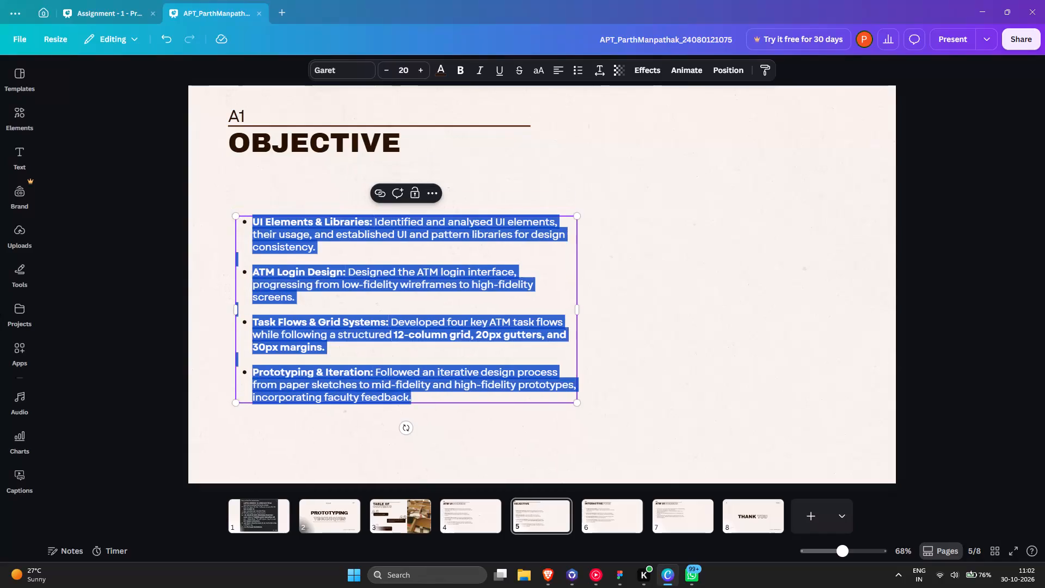
Replace the bullet list on the A1 Objective slide with the copied paragraph on Figma interaction design principles, without bold.
{"action": "key", "text": "ctrl+v"}
{"action": "key", "text": "ctrl+a"}
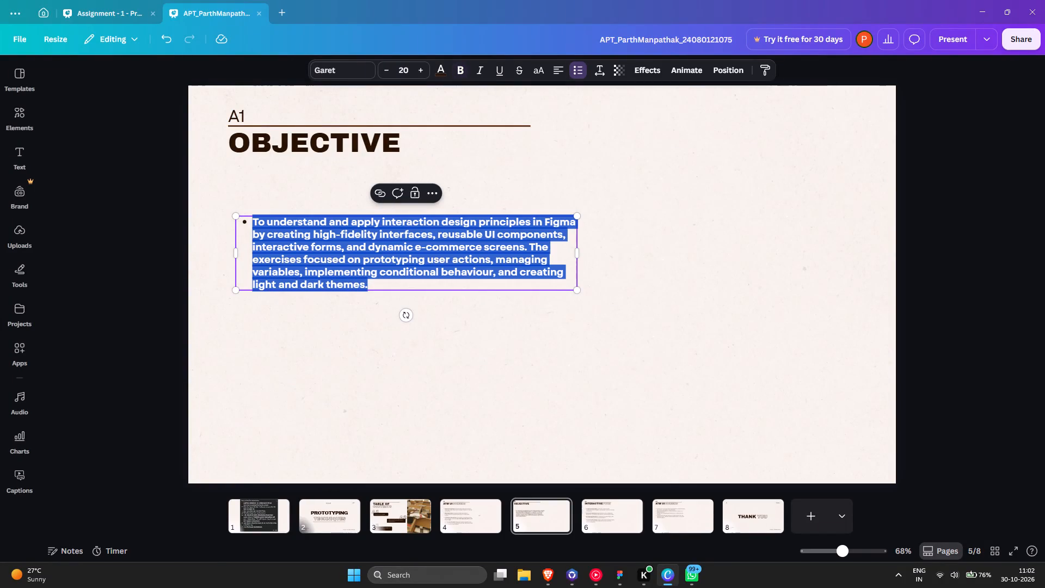
{"action": "key", "text": "ctrl+b"}
{"action": "key", "text": "ctrl+b"}
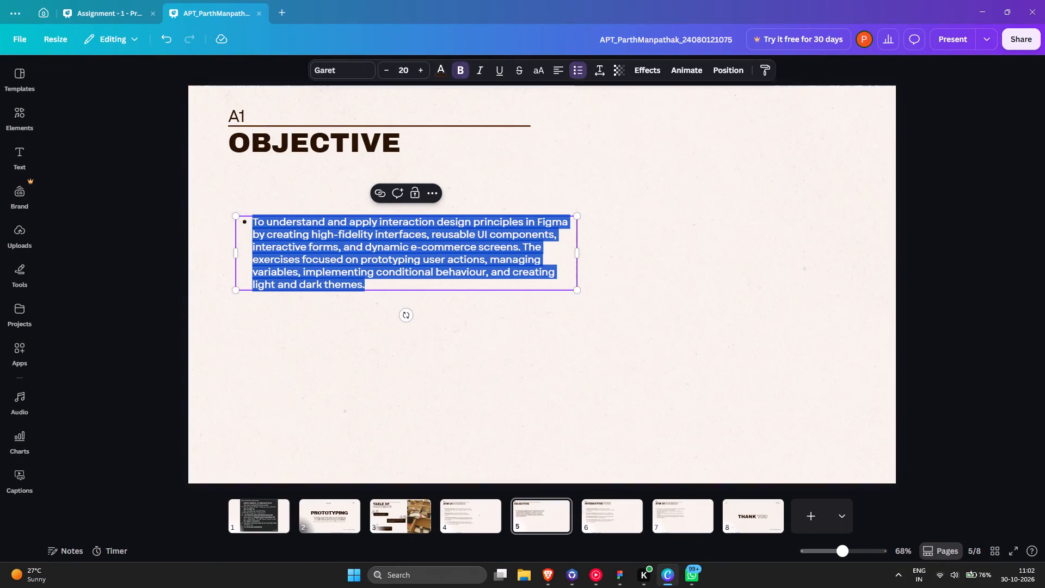
Change the objective paragraph's list style from bulleted to numbered.
{"action": "left_click", "coordinate": [576, 73]}
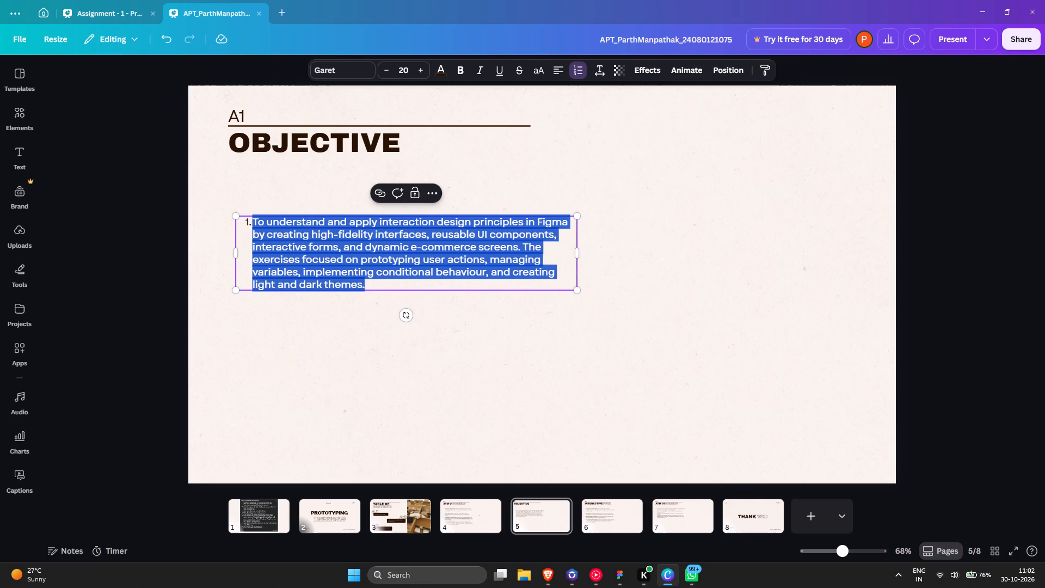
Remove the list numbering from the Objective slide's paragraph so it is plain text.
{"action": "left_click", "coordinate": [581, 71]}
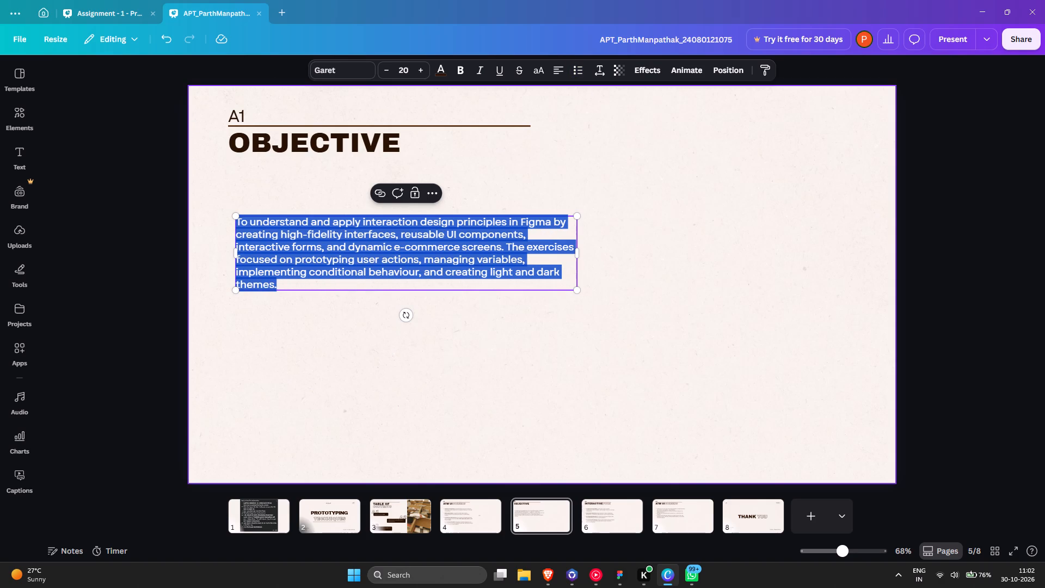
{"action": "left_click", "coordinate": [618, 235]}
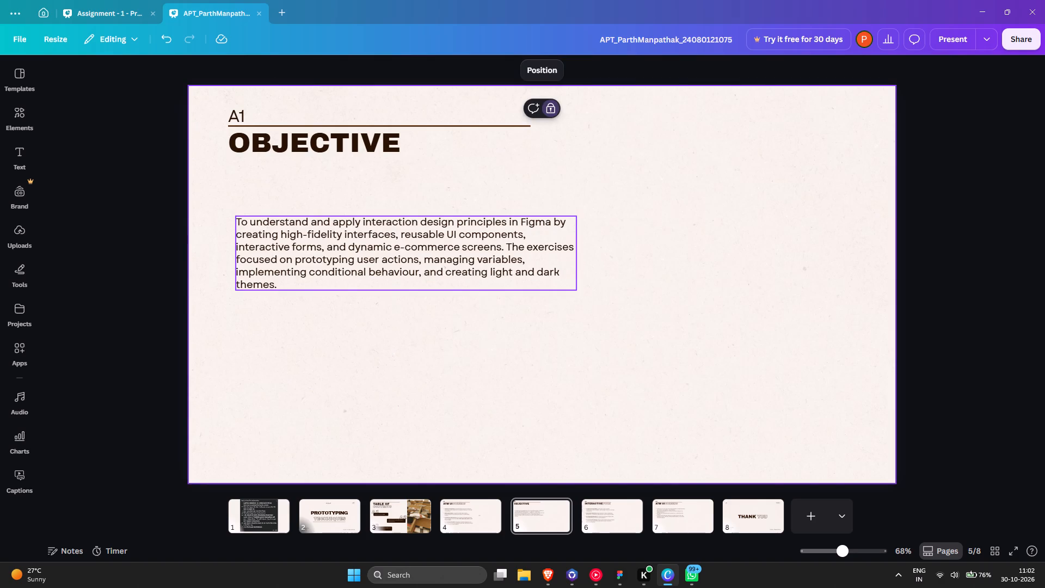
{"action": "left_click", "coordinate": [679, 229]}
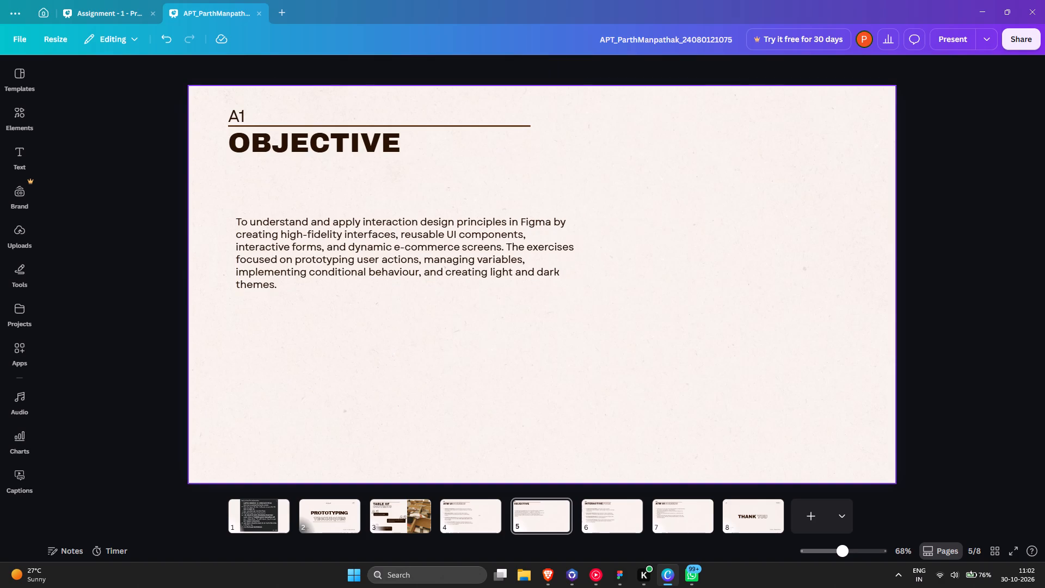
Move the Objective paragraph down below mid-slide, aligning its left edge with the OBJECTIVE heading.
{"action": "left_click", "coordinate": [459, 285]}
{"action": "left_click_drag", "start_coordinate": [438, 250], "coordinate": [432, 339]}
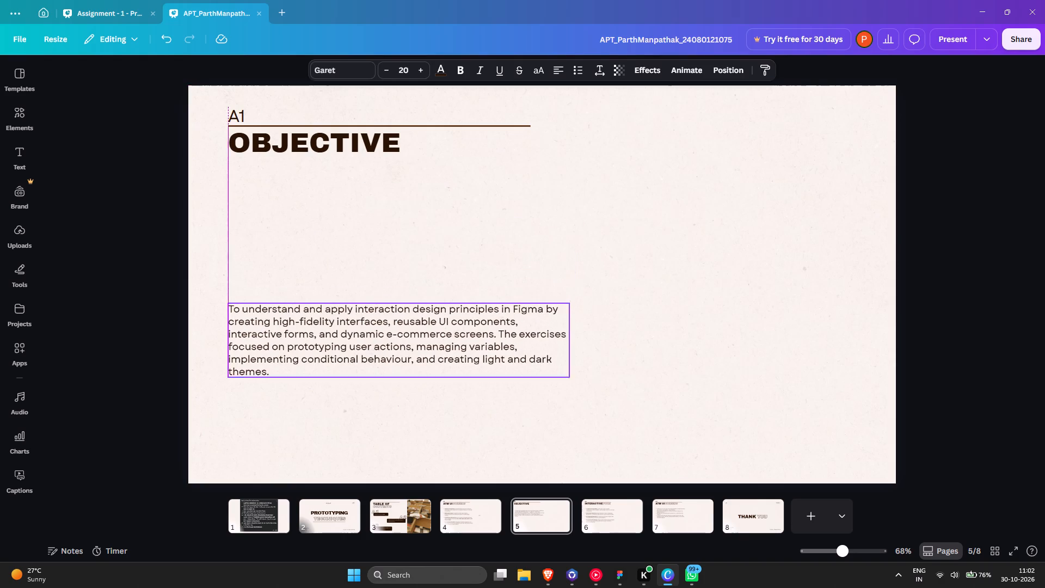
{"action": "left_click_drag", "start_coordinate": [432, 339], "coordinate": [432, 321]}
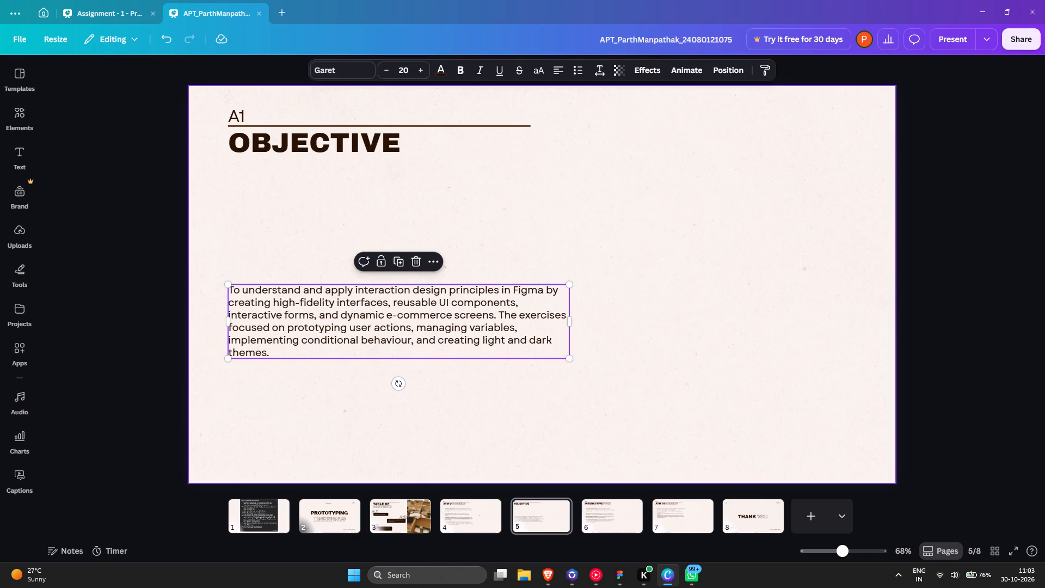
Delete the A1 label above the OBJECTIVE heading.
{"action": "left_click", "coordinate": [236, 106]}
{"action": "key", "text": "Delete"}
Move the Objective paragraph slightly up to the slide's mid-height, keeping it left-aligned with the heading.
{"action": "scroll", "coordinate": [236, 106], "scroll_direction": "up", "scroll_amount": 1}
{"action": "left_click_drag", "start_coordinate": [358, 325], "coordinate": [358, 321]}
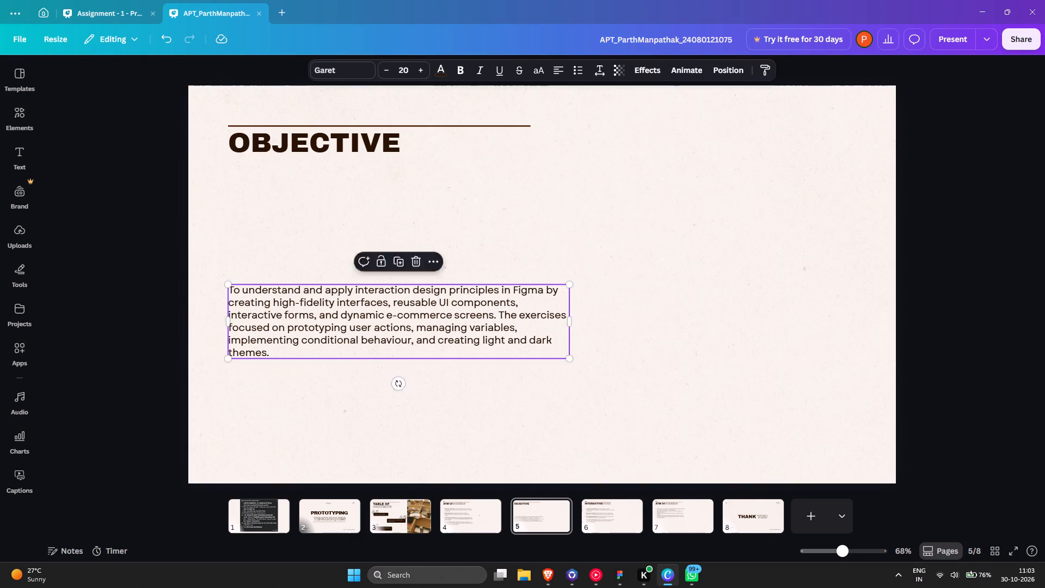
{"action": "left_click_drag", "start_coordinate": [358, 321], "coordinate": [358, 307]}
{"action": "left_click", "coordinate": [546, 226]}
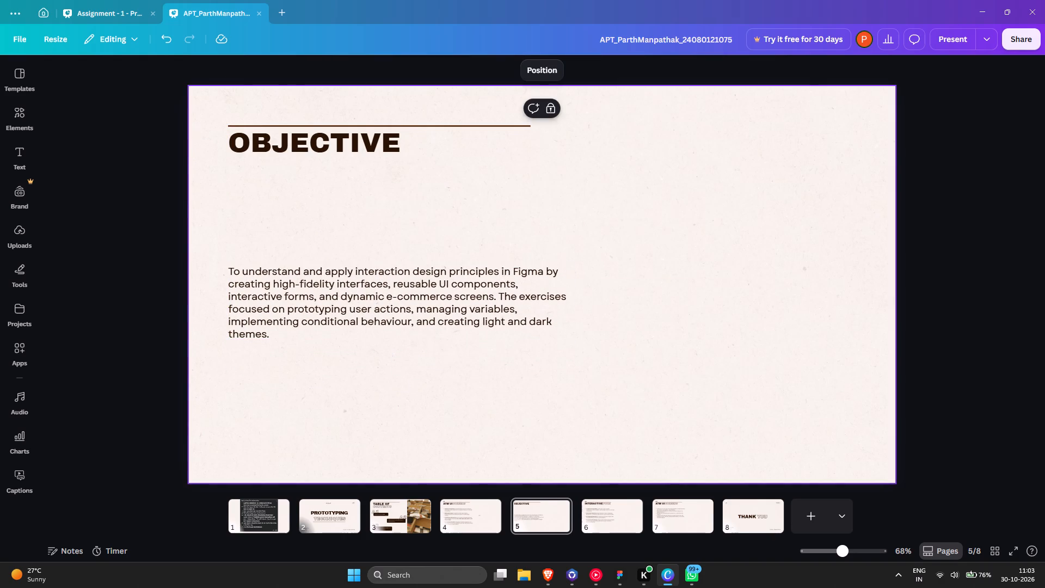
Move the OBJECTIVE heading and divider line down to just above the paragraph, with the line directly under the heading.
{"action": "left_click", "coordinate": [351, 138]}
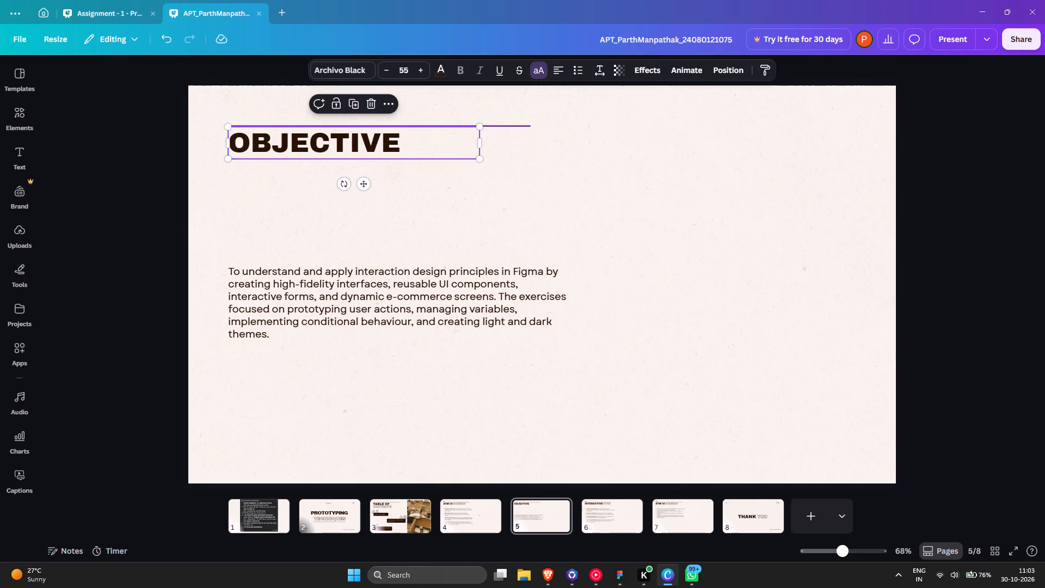
{"action": "left_click_drag", "start_coordinate": [521, 122], "coordinate": [520, 253]}
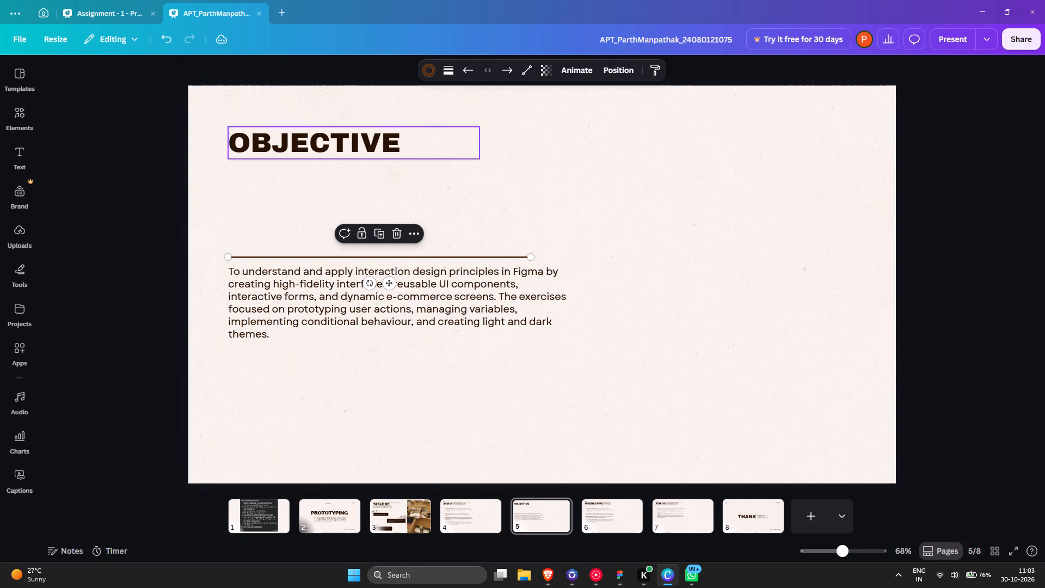
{"action": "left_click_drag", "start_coordinate": [360, 133], "coordinate": [358, 222]}
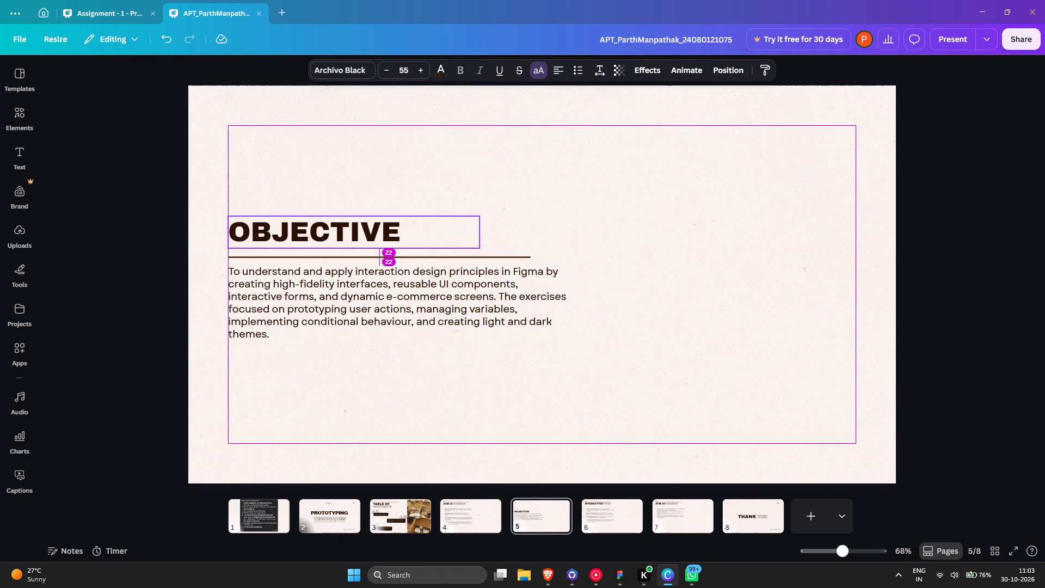
{"action": "left_click", "coordinate": [512, 222]}
{"action": "left_click_drag", "start_coordinate": [499, 254], "coordinate": [499, 249]}
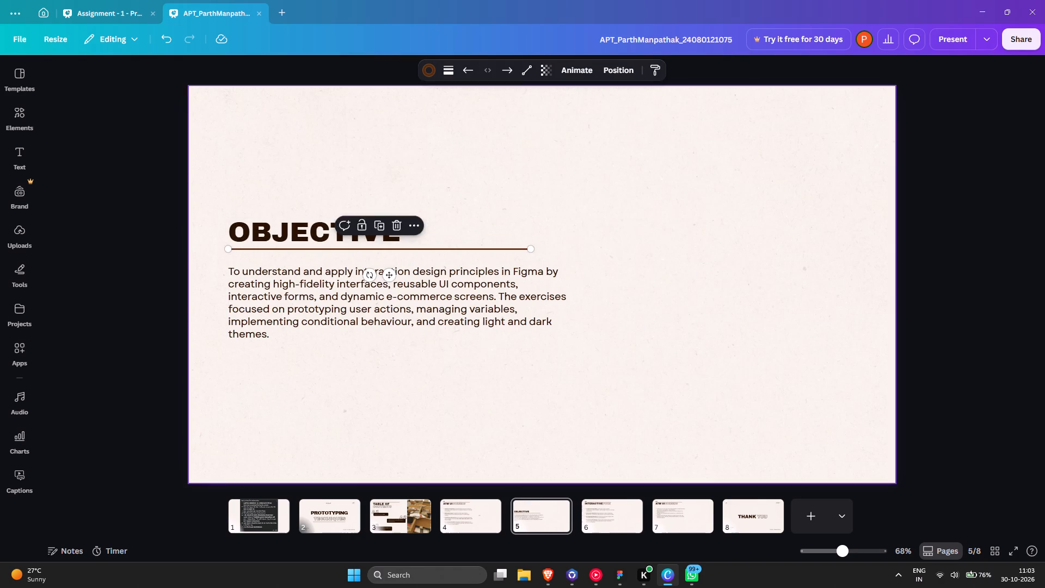
{"action": "left_click", "coordinate": [618, 207]}
{"action": "left_click", "coordinate": [514, 289]}
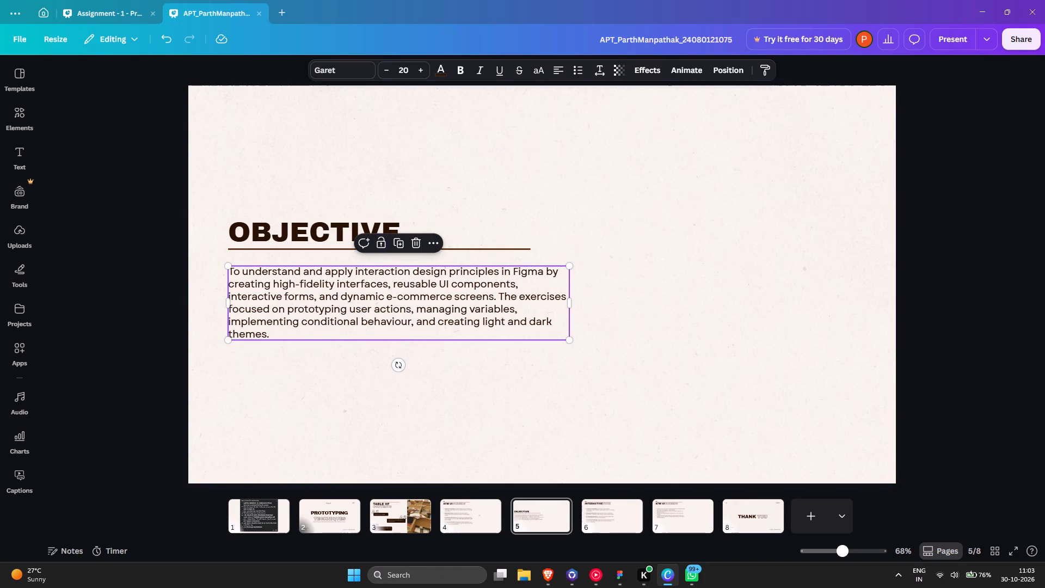
{"action": "left_click", "coordinate": [659, 362]}
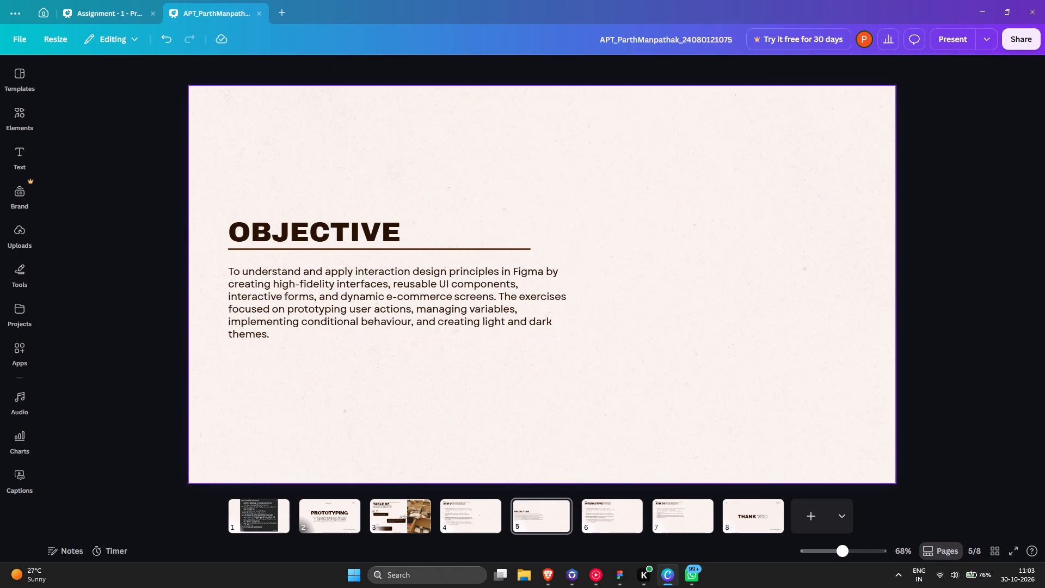
Reorder the slides so the A1 ATM UI Screens slide follows the Objective slide, as page 5.
{"action": "left_click", "coordinate": [481, 519]}
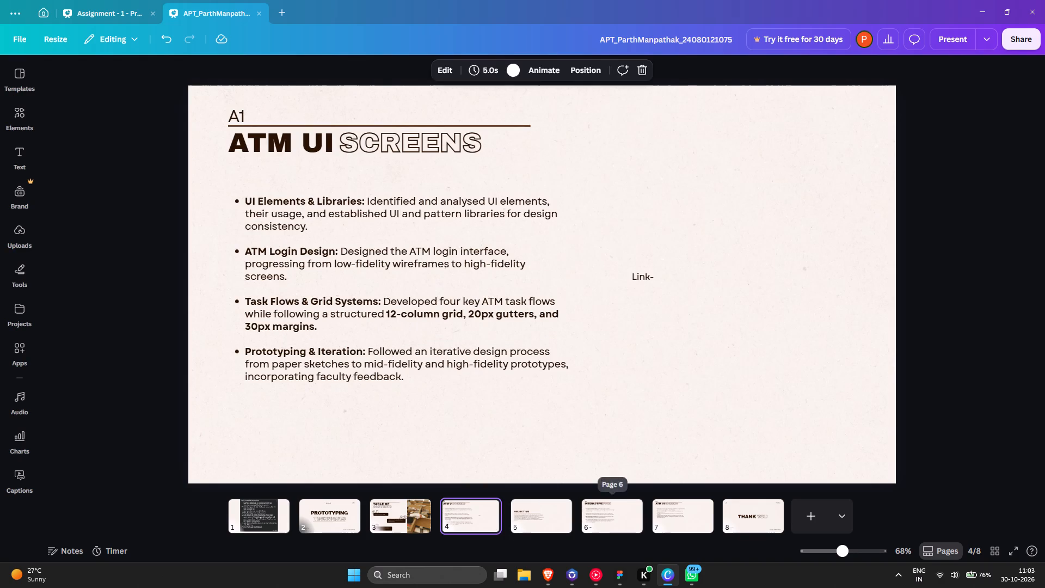
{"action": "left_click", "coordinate": [593, 507]}
{"action": "left_click", "coordinate": [474, 511]}
{"action": "left_click_drag", "start_coordinate": [461, 514], "coordinate": [556, 517]}
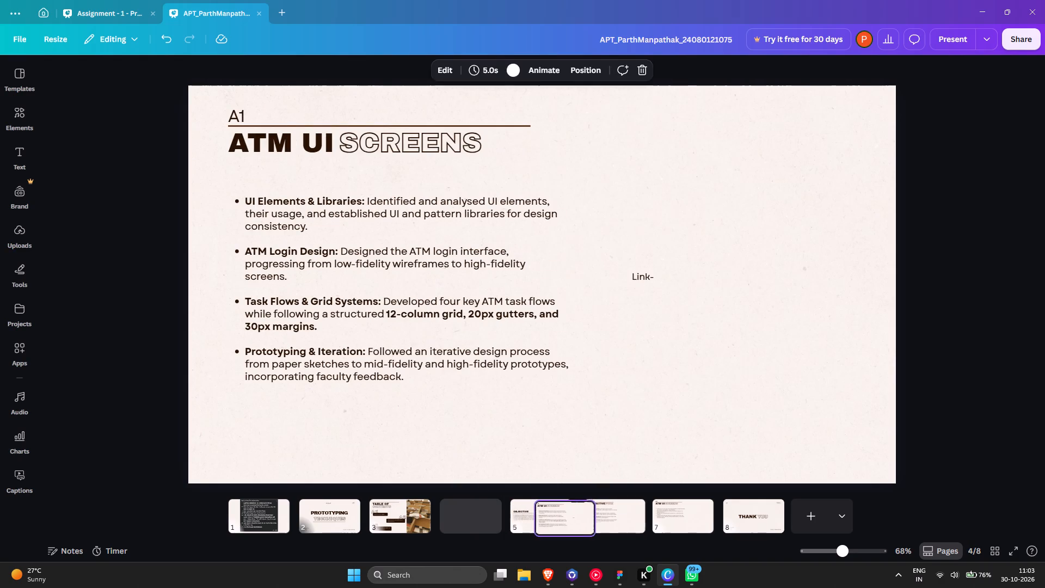
{"action": "left_click_drag", "start_coordinate": [556, 517], "coordinate": [558, 517]}
{"action": "left_click", "coordinate": [459, 511]}
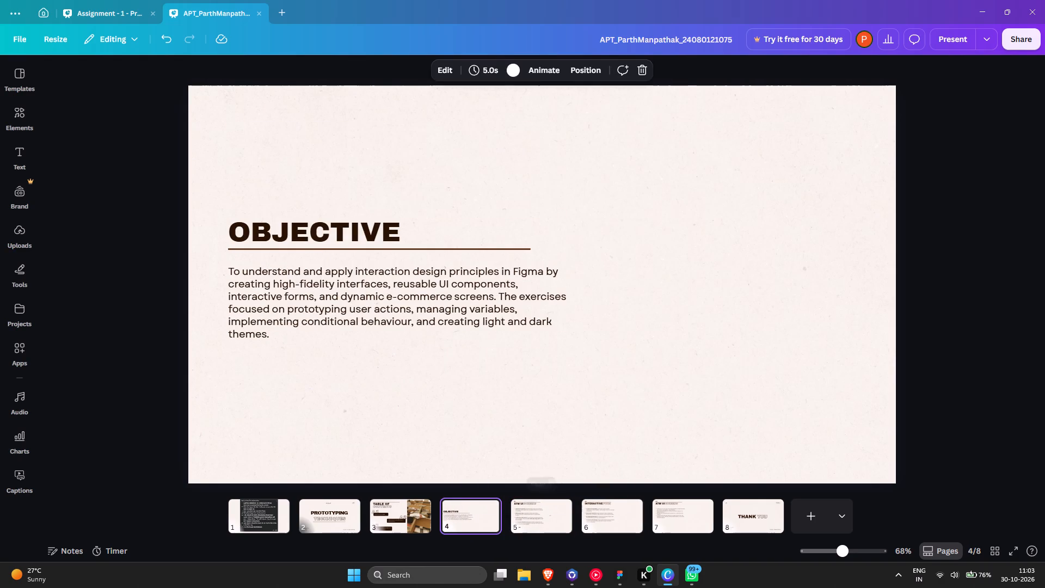
{"action": "left_click", "coordinate": [537, 509]}
{"action": "left_click", "coordinate": [455, 508]}
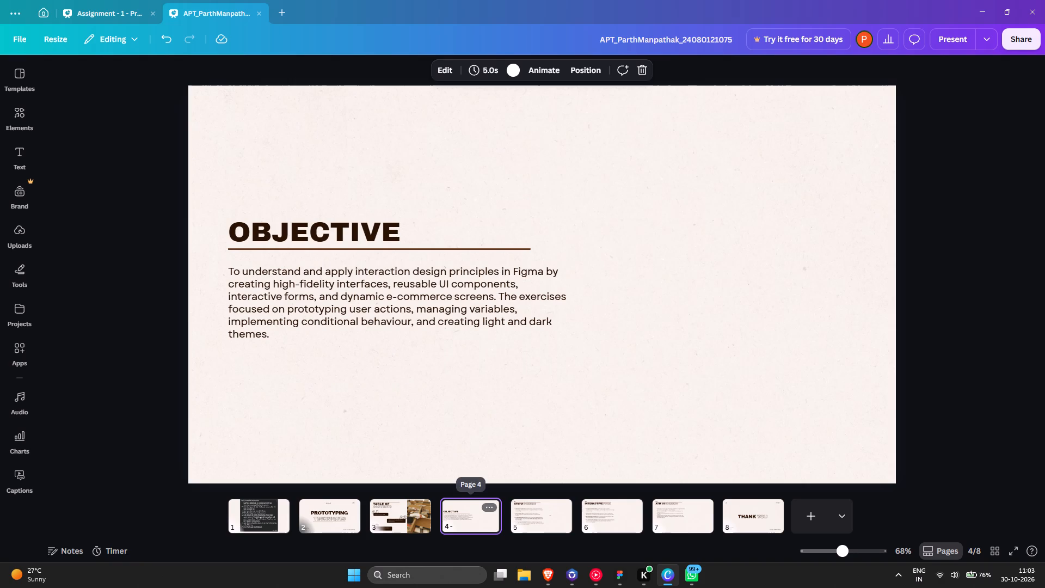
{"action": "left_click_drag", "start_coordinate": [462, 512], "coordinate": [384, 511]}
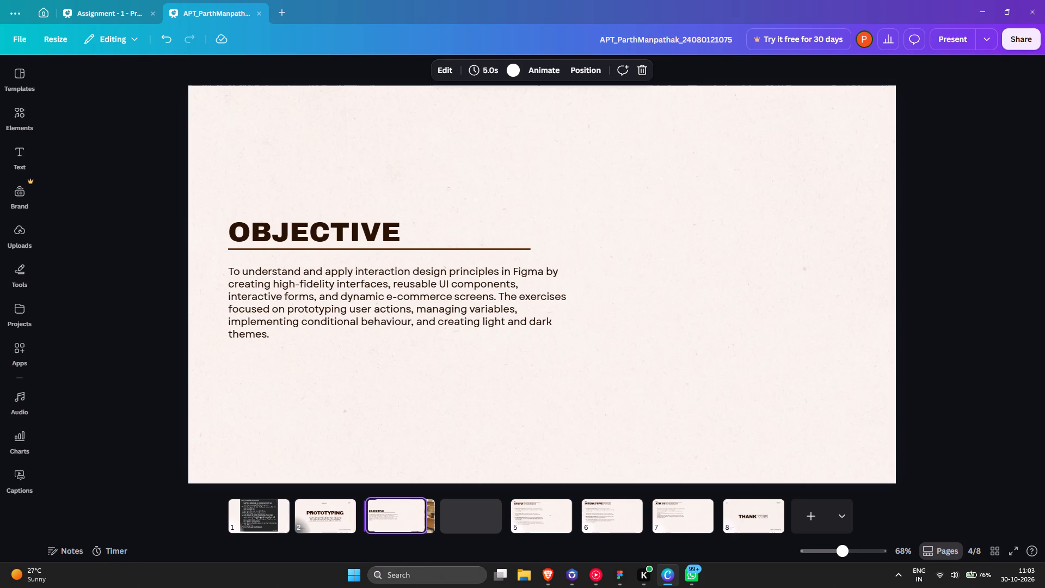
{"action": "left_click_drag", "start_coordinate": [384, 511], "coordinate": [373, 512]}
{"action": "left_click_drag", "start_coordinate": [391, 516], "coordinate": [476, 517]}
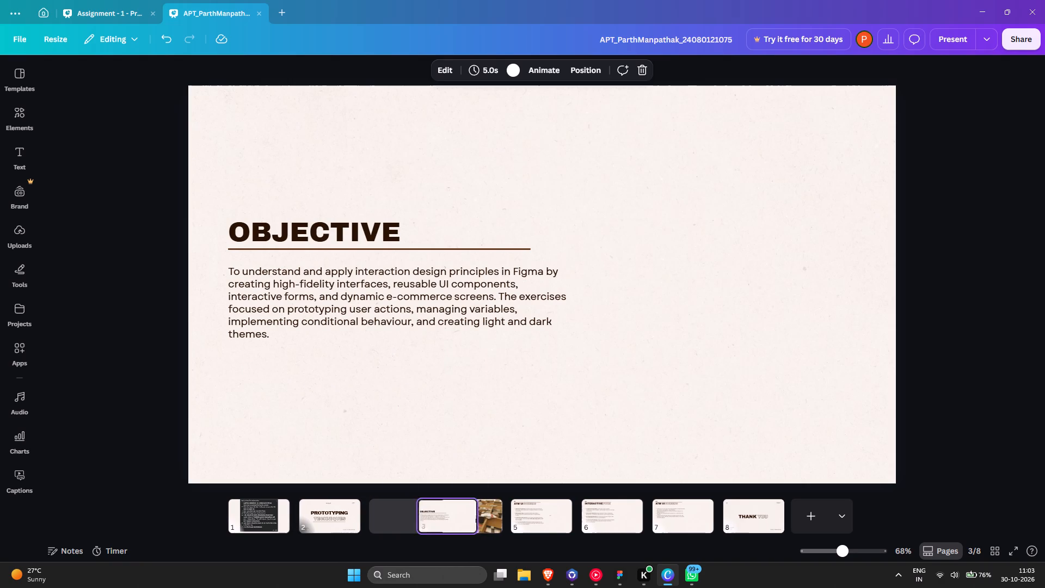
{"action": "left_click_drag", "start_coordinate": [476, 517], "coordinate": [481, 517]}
Move the Objective slide ahead of the Table of Contents slide, to page 3.
{"action": "left_click_drag", "start_coordinate": [448, 506], "coordinate": [371, 506]}
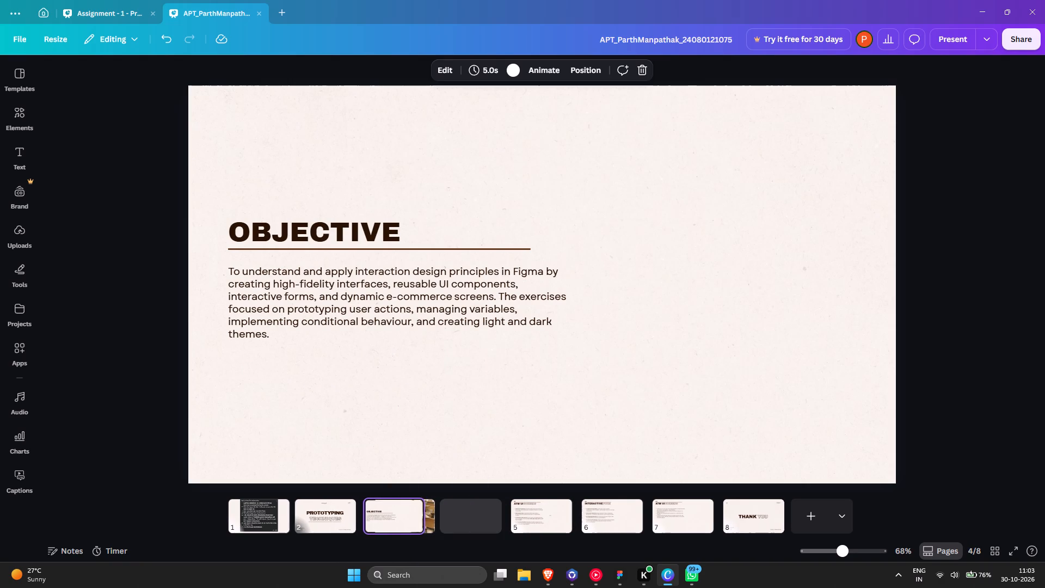
{"action": "left_click_drag", "start_coordinate": [371, 506], "coordinate": [364, 506]}
Move the "A1,A2,A3" text on the Prototyping Techniques title slide to the slide's upper-left corner, level with APT.
{"action": "left_click", "coordinate": [324, 506]}
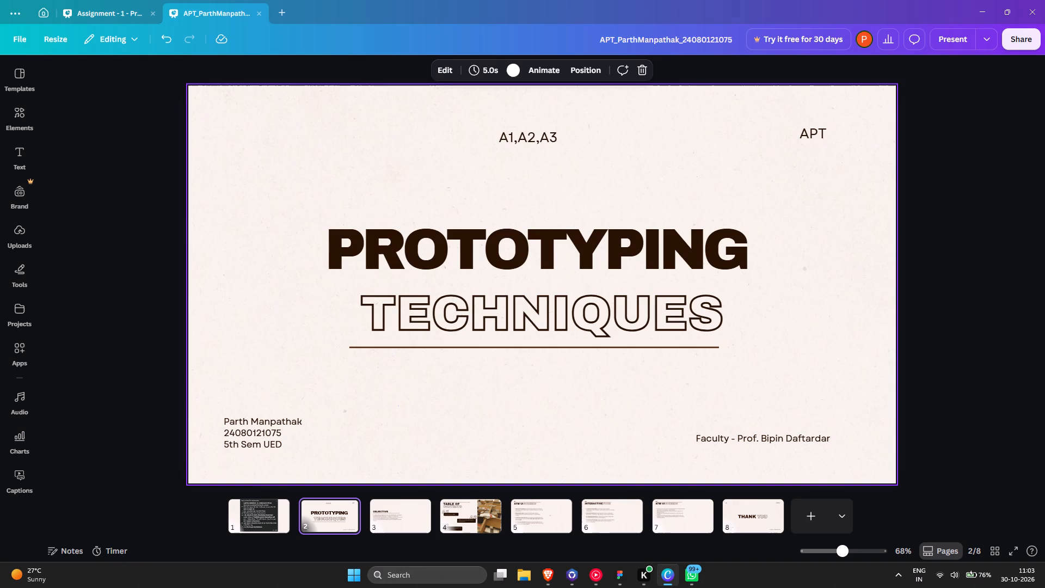
{"action": "double_click", "coordinate": [540, 136]}
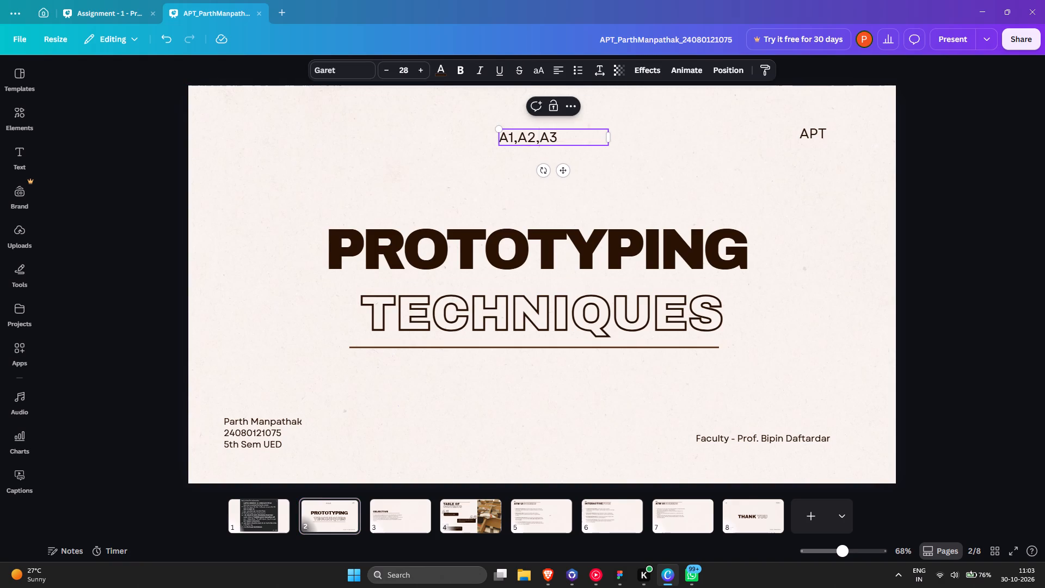
{"action": "left_click_drag", "start_coordinate": [564, 146], "coordinate": [557, 143]}
{"action": "key", "text": "ctrl+z"}
{"action": "left_click_drag", "start_coordinate": [570, 133], "coordinate": [552, 135]}
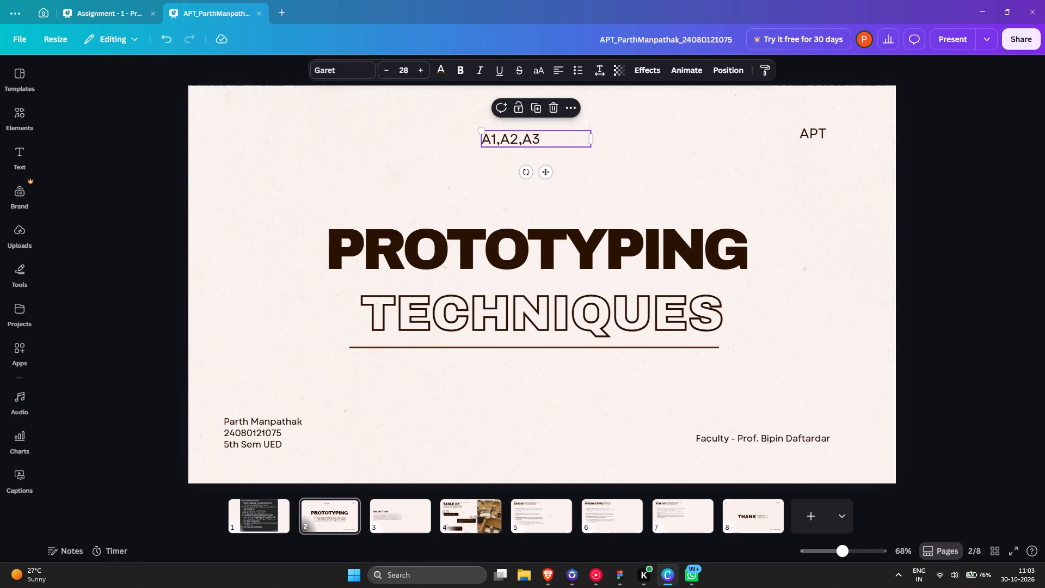
{"action": "left_click_drag", "start_coordinate": [542, 138], "coordinate": [297, 132]}
Replace the "A1,A2,A3" text on the title slide with "ASSIGNMENTS".
{"action": "double_click", "coordinate": [304, 132]}
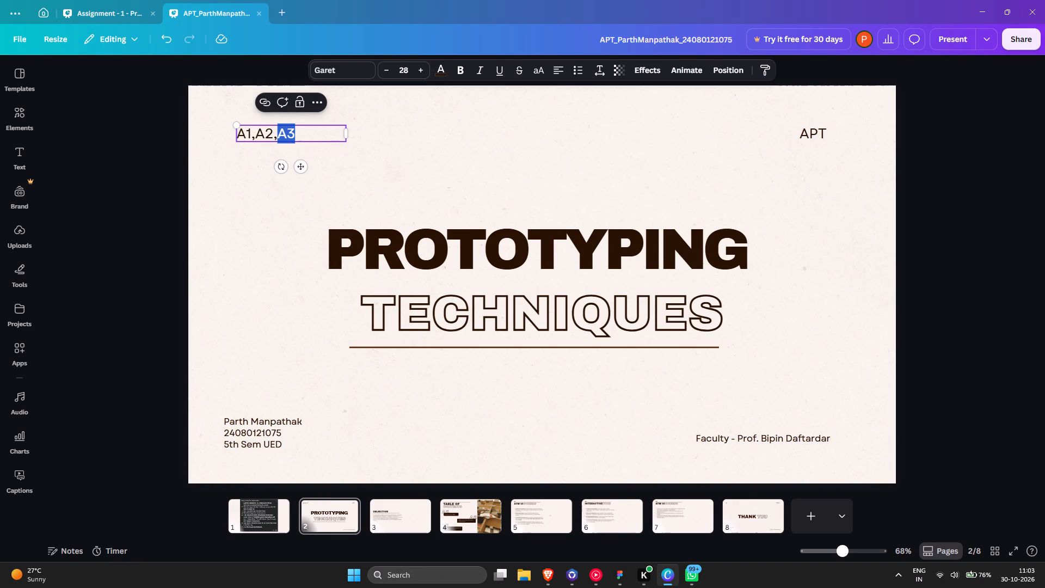
{"action": "key", "text": "ctrl+BackSpace"}
{"action": "key", "text": "ctrl+BackSpace"}
{"action": "key", "text": "ctrl+BackSpace"}
{"action": "key", "text": "ctrl+BackSpace"}
{"action": "key", "text": "BackSpace"}
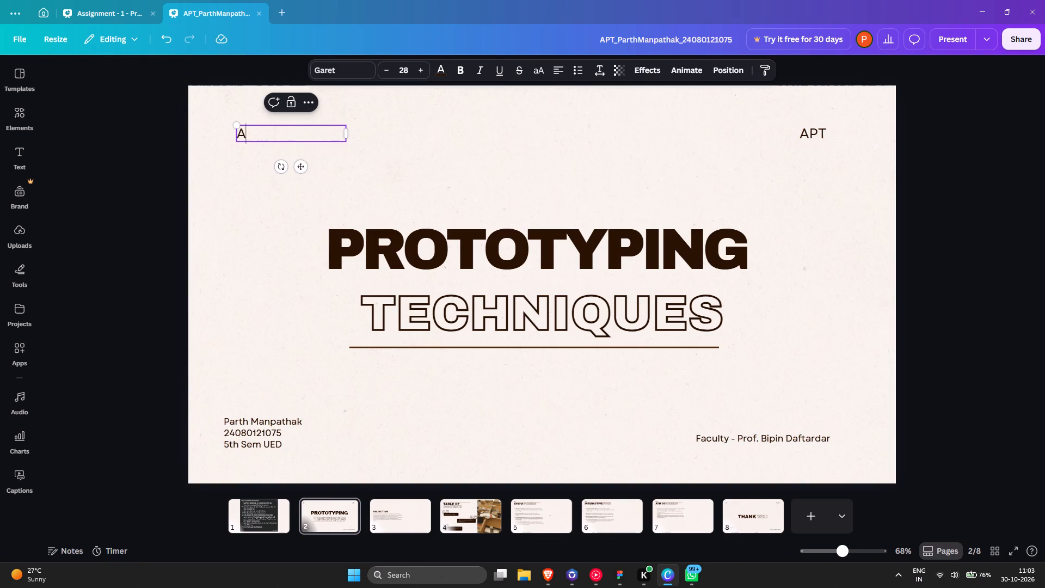
{"action": "type", "text": "ssuignment"}
{"action": "key", "text": "BackSpace"}
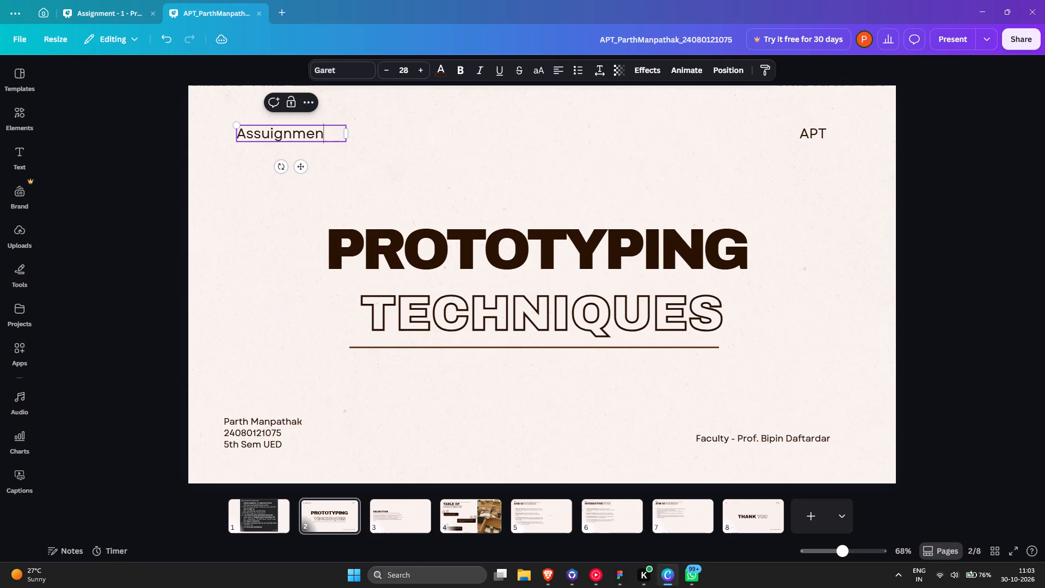
{"action": "key", "text": "ctrl+BackSpace"}
{"action": "type", "text": "ASSIGNMENTS"}
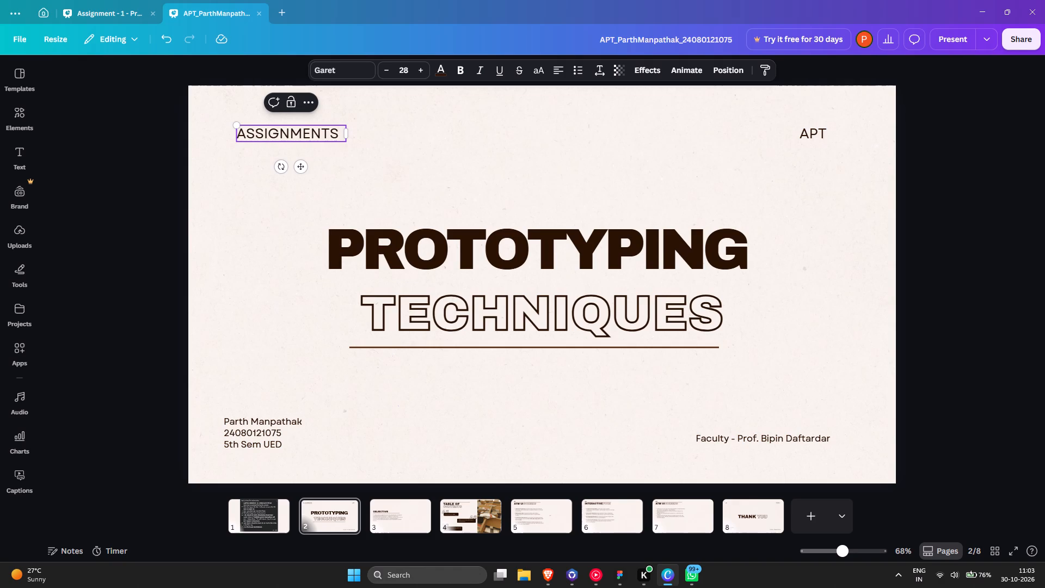
Set the ASSIGNMENTS text's font size to 23.
{"action": "left_click", "coordinate": [386, 71]}
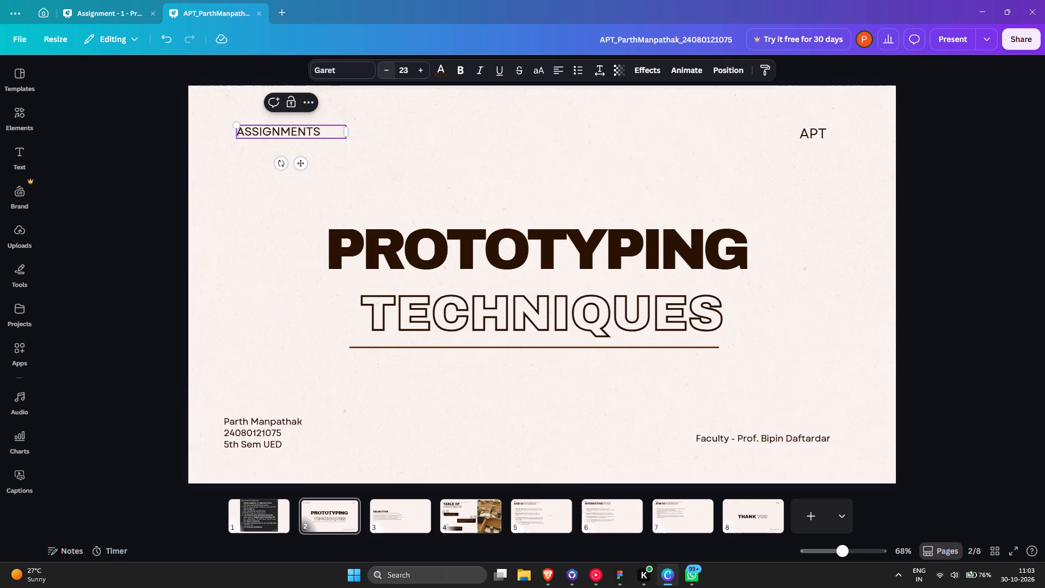
{"action": "left_click", "coordinate": [261, 405]}
Set the student details block to font size 21 and widen its text box so the name fits on one line.
{"action": "left_click", "coordinate": [267, 425]}
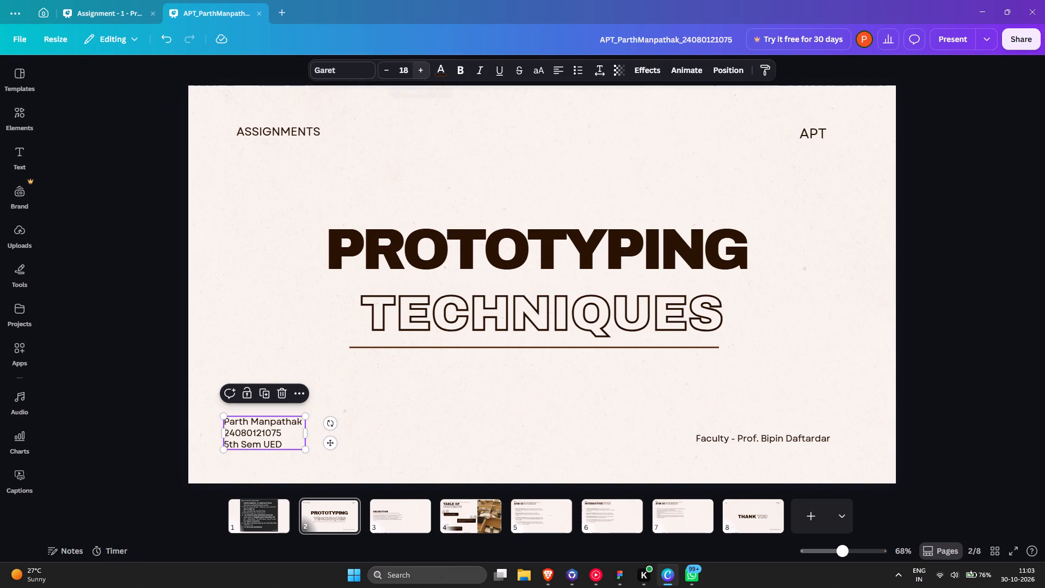
{"action": "left_click", "coordinate": [419, 70]}
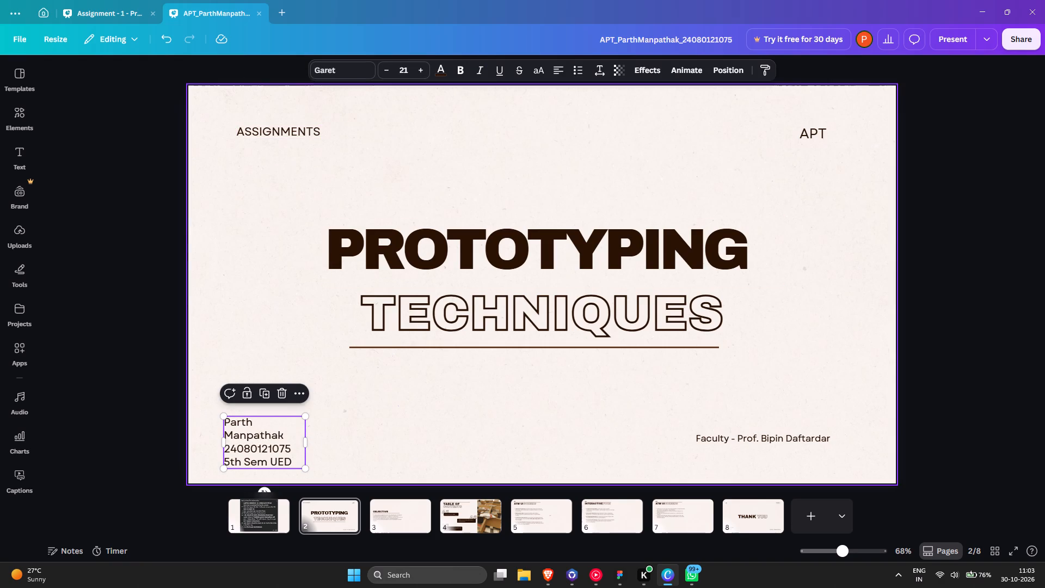
{"action": "left_click_drag", "start_coordinate": [308, 443], "coordinate": [364, 446]}
{"action": "double_click", "coordinate": [302, 438]}
{"action": "left_click_drag", "start_coordinate": [306, 450], "coordinate": [301, 450]}
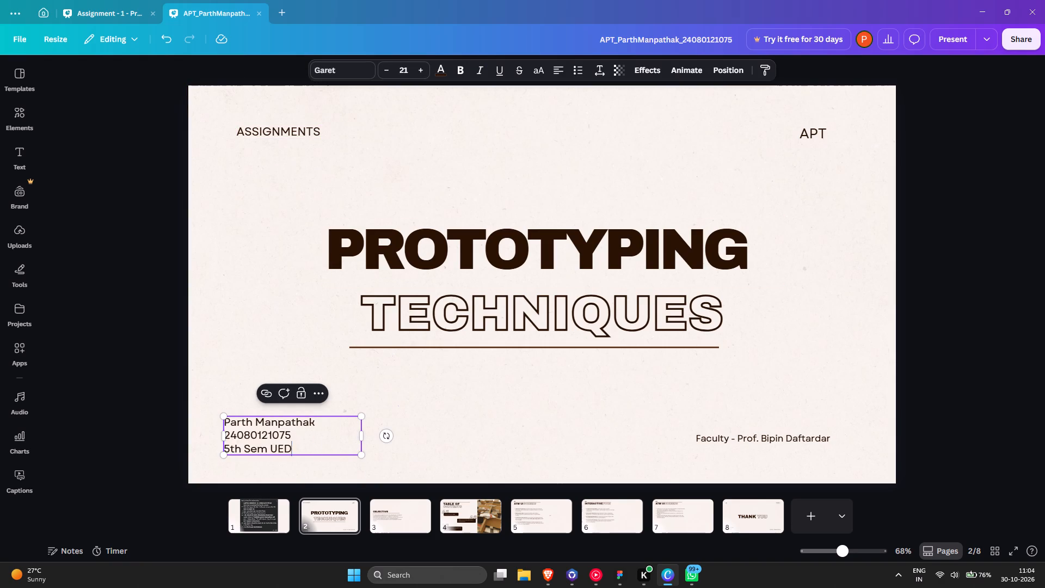
{"action": "left_click_drag", "start_coordinate": [301, 450], "coordinate": [195, 449]}
{"action": "left_click", "coordinate": [396, 467]}
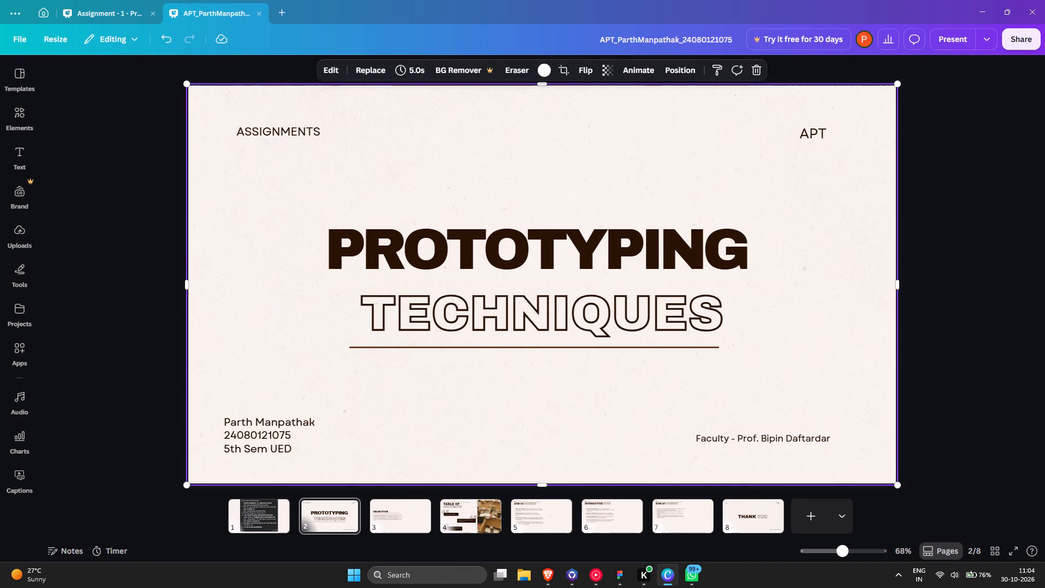
Enlarge the faculty credit's text on the title slide and move the credit slightly up.
{"action": "left_click", "coordinate": [768, 439]}
{"action": "triple_click", "coordinate": [423, 64]}
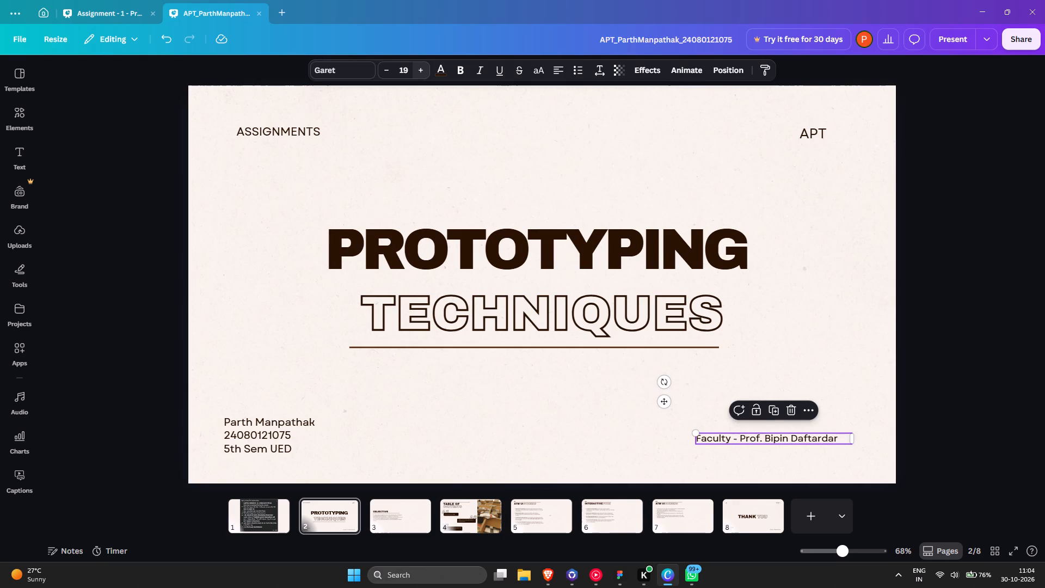
{"action": "left_click_drag", "start_coordinate": [715, 444], "coordinate": [715, 431]}
Delete the APT text from the title slide's upper-right corner.
{"action": "left_click", "coordinate": [807, 128]}
{"action": "key", "text": "BackSpace"}
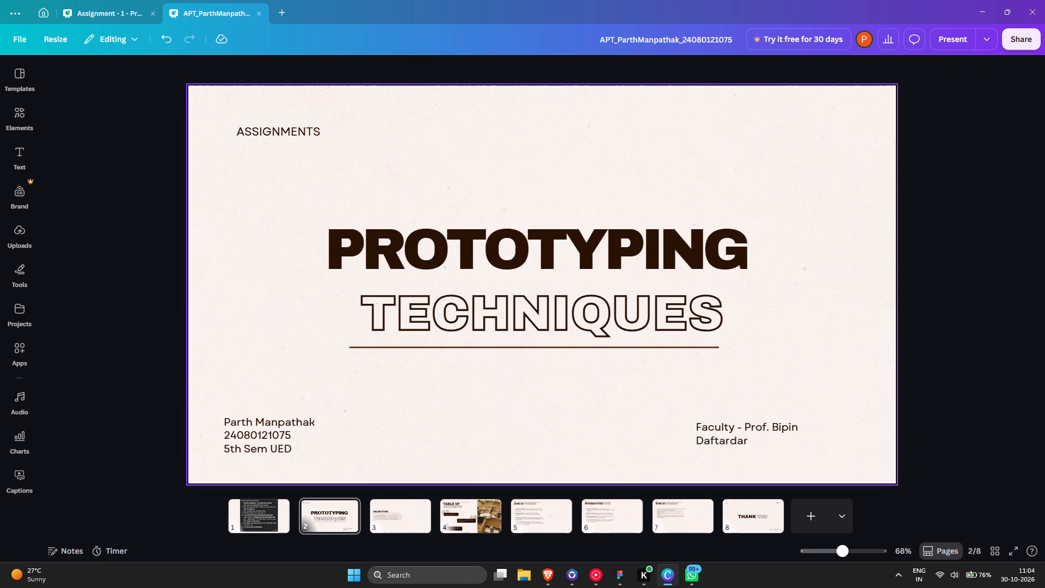
Move the ASSIGNMENTS text from the title slide's upper-left corner to just below the line under TECHNIQUES.
{"action": "left_click", "coordinate": [262, 127]}
{"action": "left_click_drag", "start_coordinate": [347, 130], "coordinate": [328, 131]}
{"action": "left_click_drag", "start_coordinate": [287, 126], "coordinate": [315, 162]}
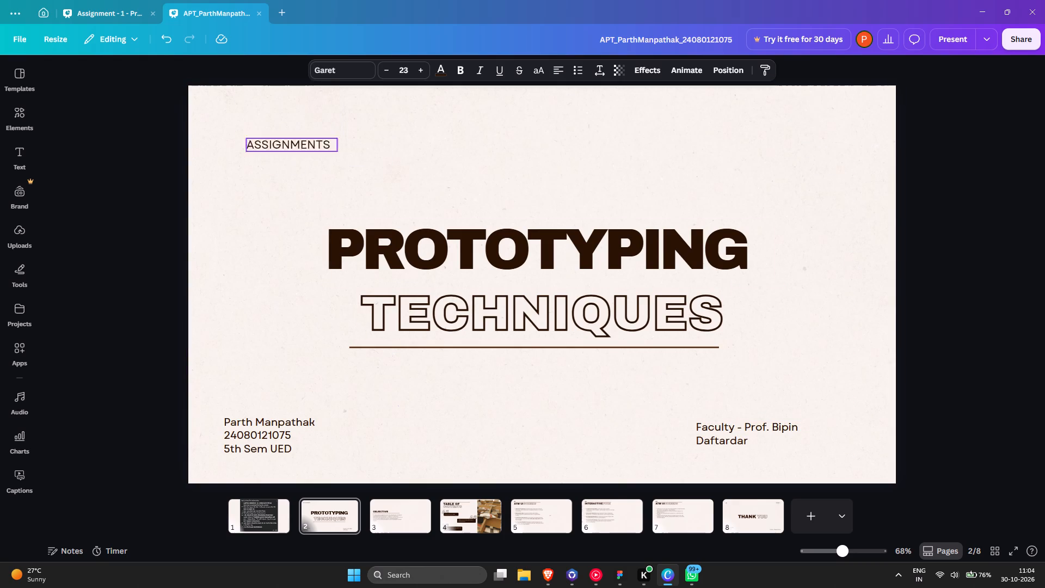
{"action": "left_click_drag", "start_coordinate": [315, 162], "coordinate": [546, 354]}
Reposition the PROTOTYPING and TECHNIQUES headings, underline and ASSIGNMENTS text together, keeping them mid-height and shifting them slightly left.
{"action": "left_click_drag", "start_coordinate": [605, 381], "coordinate": [433, 223]}
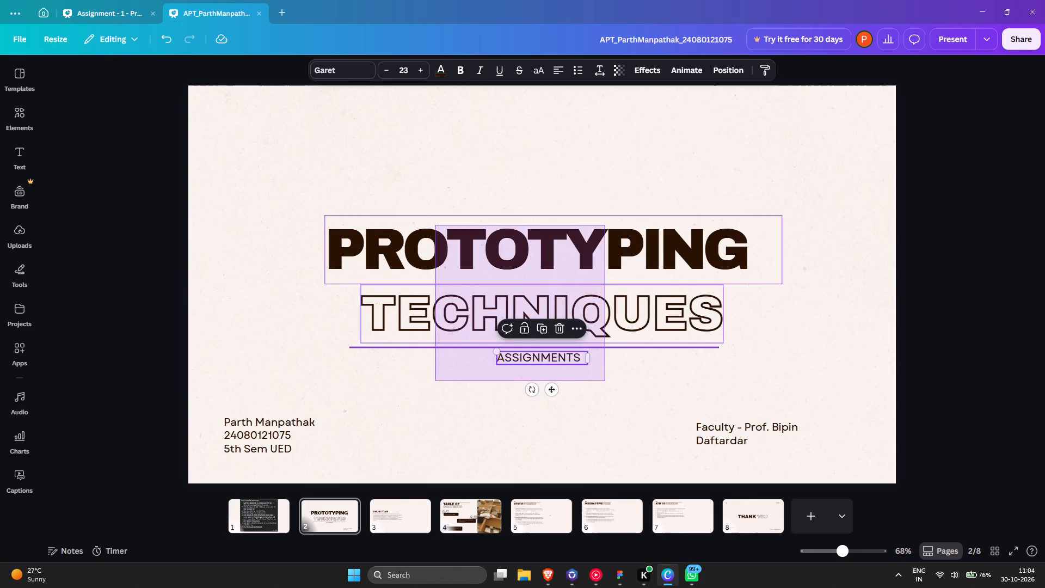
{"action": "left_click_drag", "start_coordinate": [433, 223], "coordinate": [433, 223]}
{"action": "left_click_drag", "start_coordinate": [512, 240], "coordinate": [510, 199]}
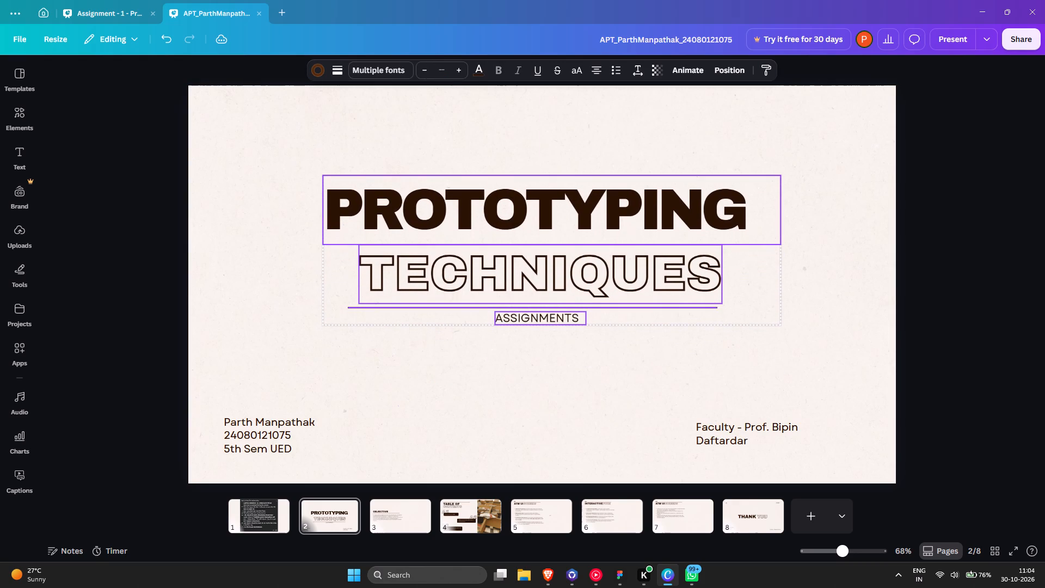
{"action": "left_click_drag", "start_coordinate": [510, 199], "coordinate": [500, 167]}
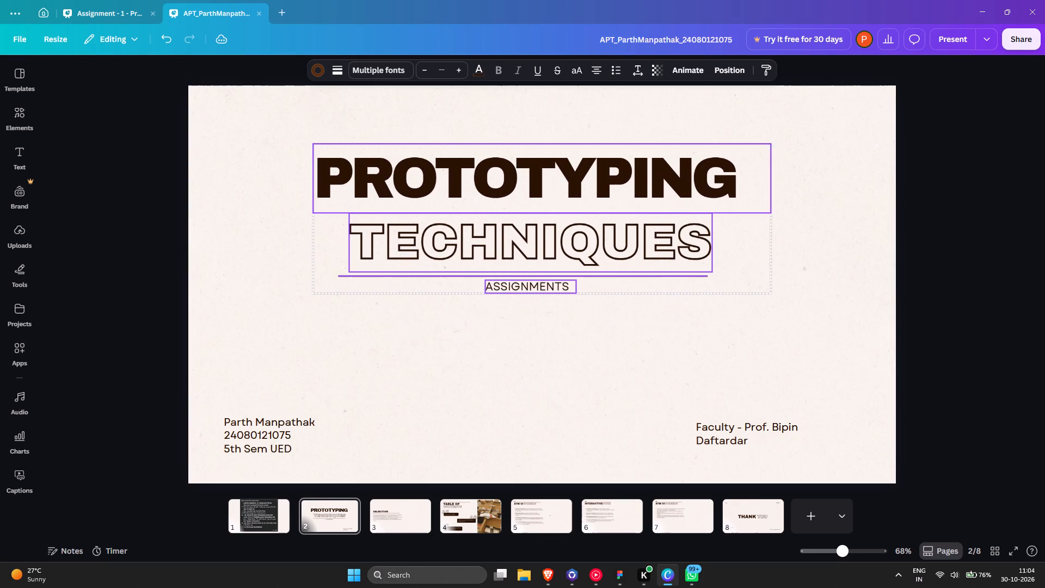
{"action": "left_click_drag", "start_coordinate": [500, 167], "coordinate": [499, 151]}
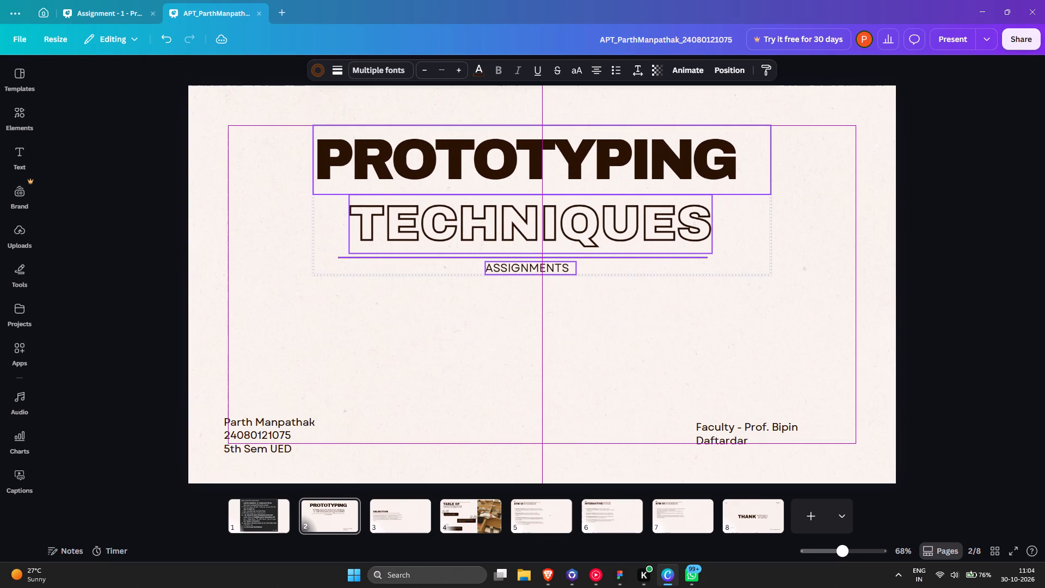
{"action": "left_click_drag", "start_coordinate": [499, 151], "coordinate": [499, 234]}
{"action": "left_click", "coordinate": [670, 189]}
Narrow the PROTOTYPING heading's text box to fit its text and shift the heading slightly right over TECHNIQUES.
{"action": "double_click", "coordinate": [709, 244]}
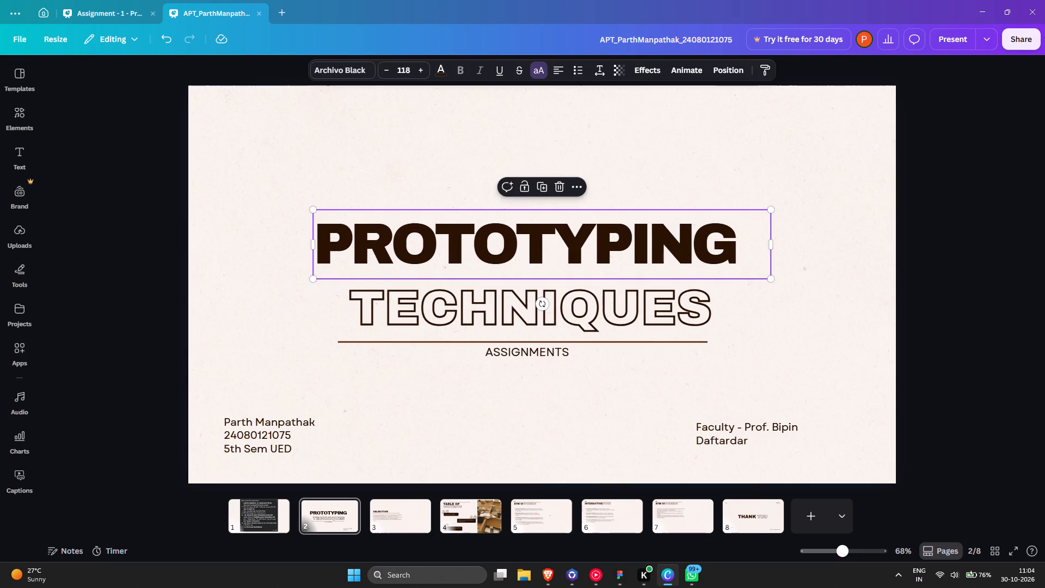
{"action": "left_click", "coordinate": [757, 239]}
{"action": "key", "text": "Delete"}
{"action": "key", "text": "Delete"}
{"action": "left_click_drag", "start_coordinate": [775, 247], "coordinate": [746, 246]}
{"action": "left_click", "coordinate": [754, 246]}
{"action": "left_click", "coordinate": [679, 247]}
{"action": "left_click", "coordinate": [796, 259]}
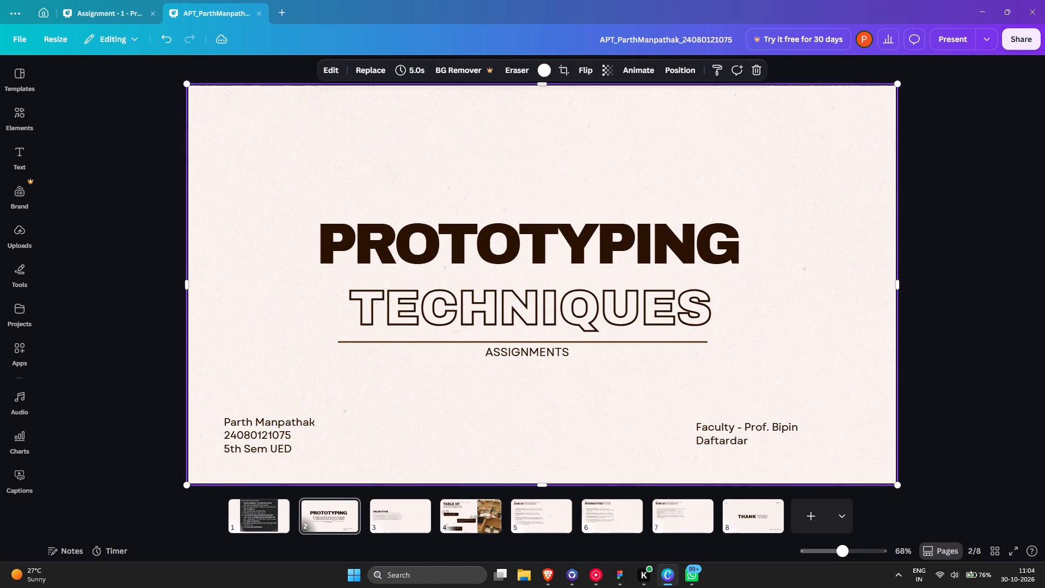
Shift the underline slightly right so it is centred beneath TECHNIQUES.
{"action": "left_click", "coordinate": [666, 306]}
{"action": "left_click", "coordinate": [748, 350]}
{"action": "left_click", "coordinate": [657, 340]}
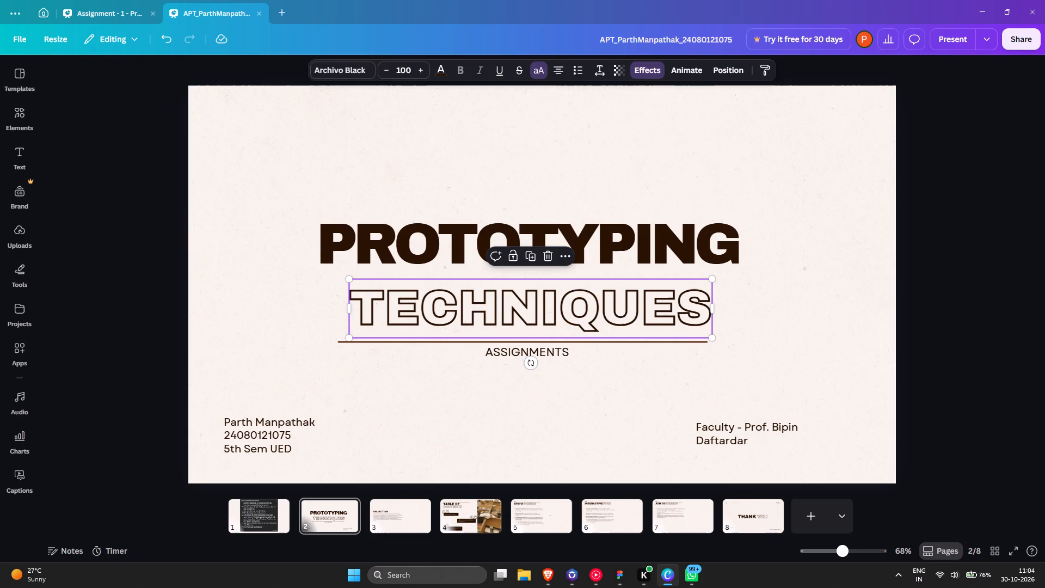
{"action": "left_click", "coordinate": [668, 344]}
{"action": "left_click_drag", "start_coordinate": [668, 344], "coordinate": [675, 343]}
{"action": "left_click", "coordinate": [681, 364]}
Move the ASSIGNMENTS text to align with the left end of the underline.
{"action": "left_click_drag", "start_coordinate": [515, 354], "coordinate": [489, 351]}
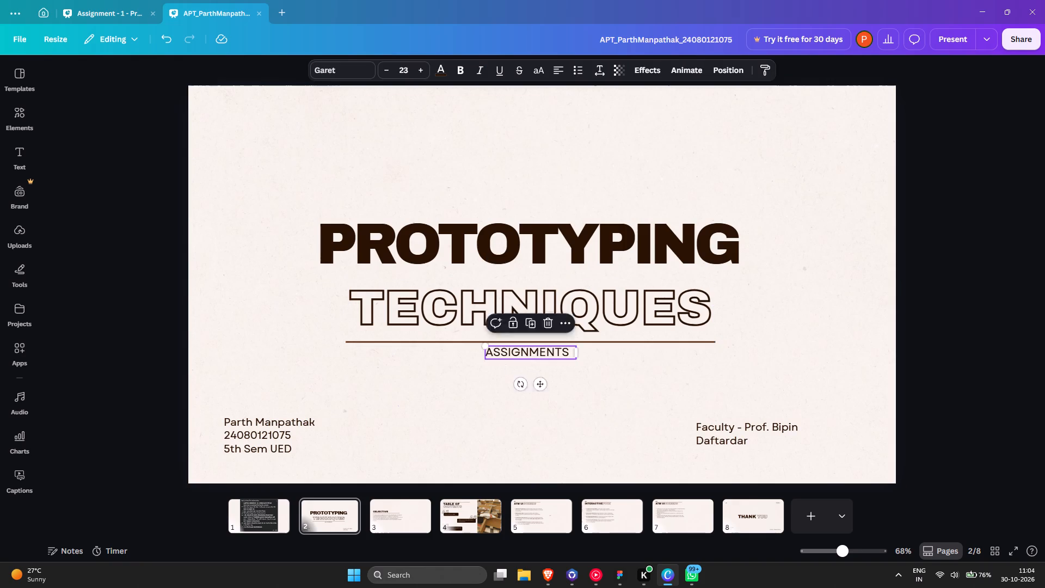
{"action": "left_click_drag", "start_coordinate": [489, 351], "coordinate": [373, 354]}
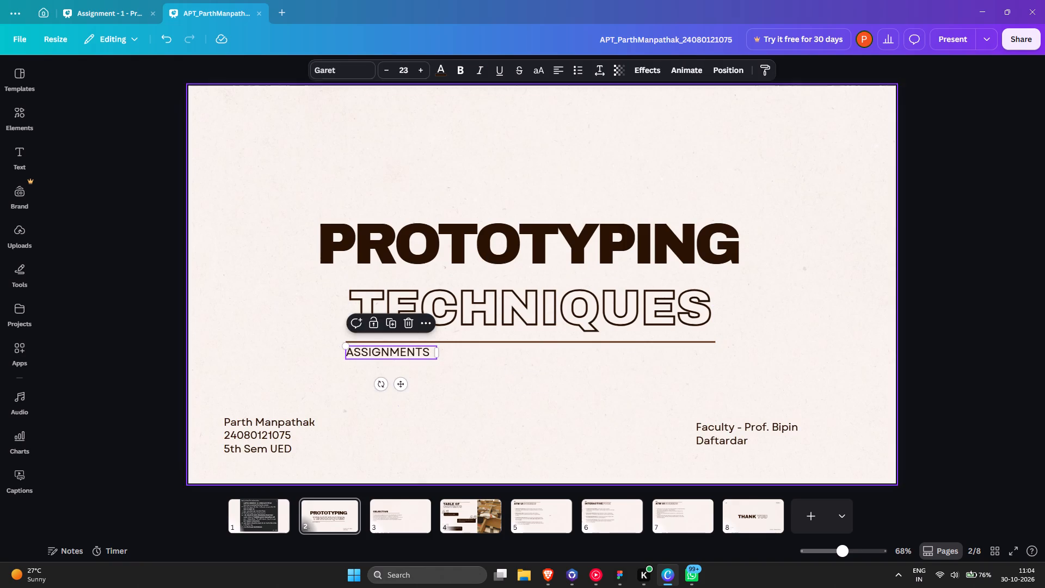
Nudge the student details block slightly up in the title slide's lower-left corner.
{"action": "left_click_drag", "start_coordinate": [247, 444], "coordinate": [247, 446]}
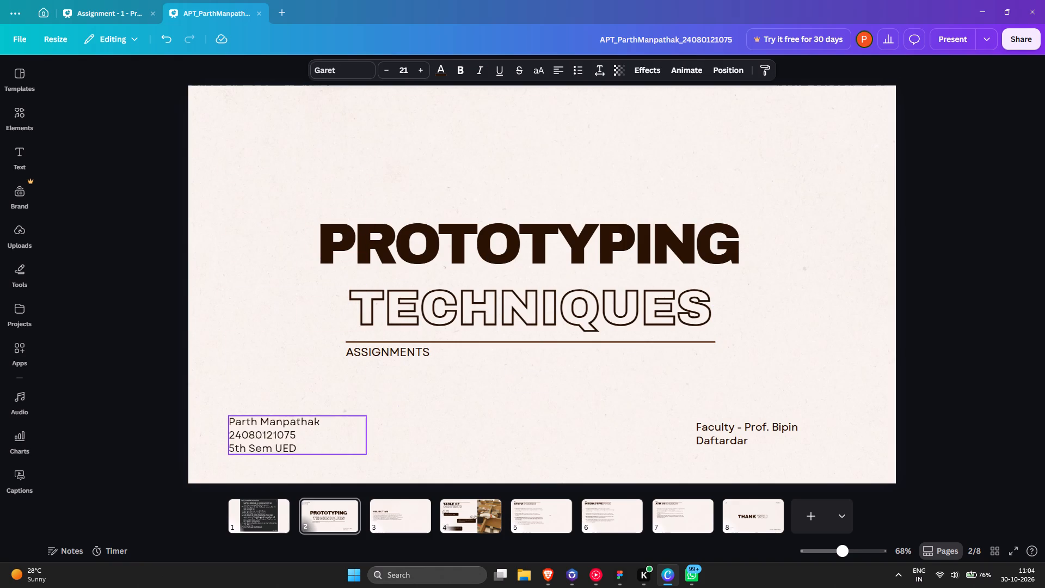
{"action": "left_click_drag", "start_coordinate": [247, 446], "coordinate": [244, 439]}
Move the faculty credit from the lower right to the title slide's upper-right corner.
{"action": "left_click_drag", "start_coordinate": [738, 445], "coordinate": [760, 220]}
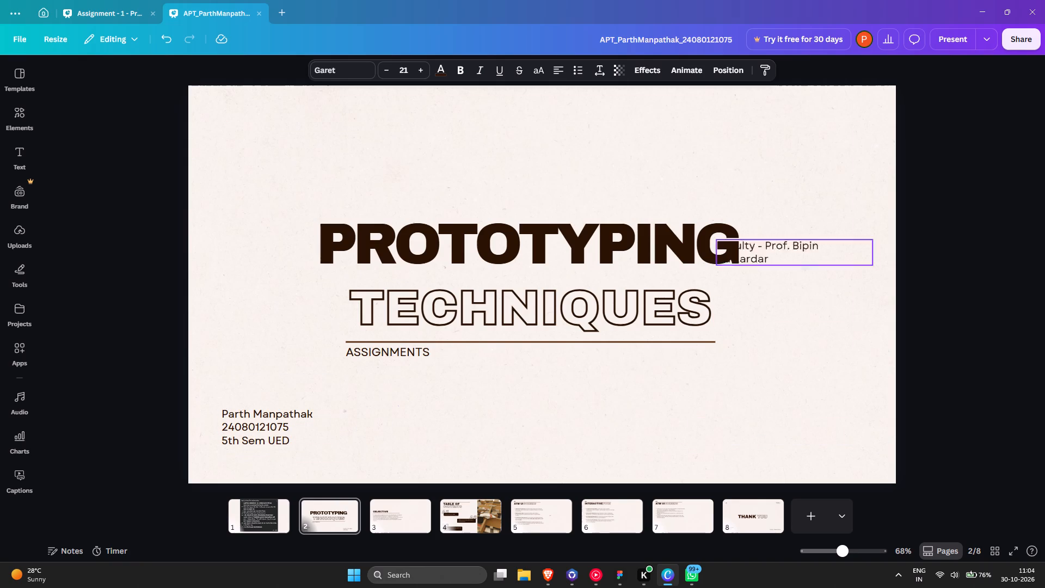
{"action": "left_click_drag", "start_coordinate": [760, 220], "coordinate": [740, 152]}
{"action": "left_click_drag", "start_coordinate": [698, 134], "coordinate": [735, 138]}
{"action": "left_click", "coordinate": [820, 211]}
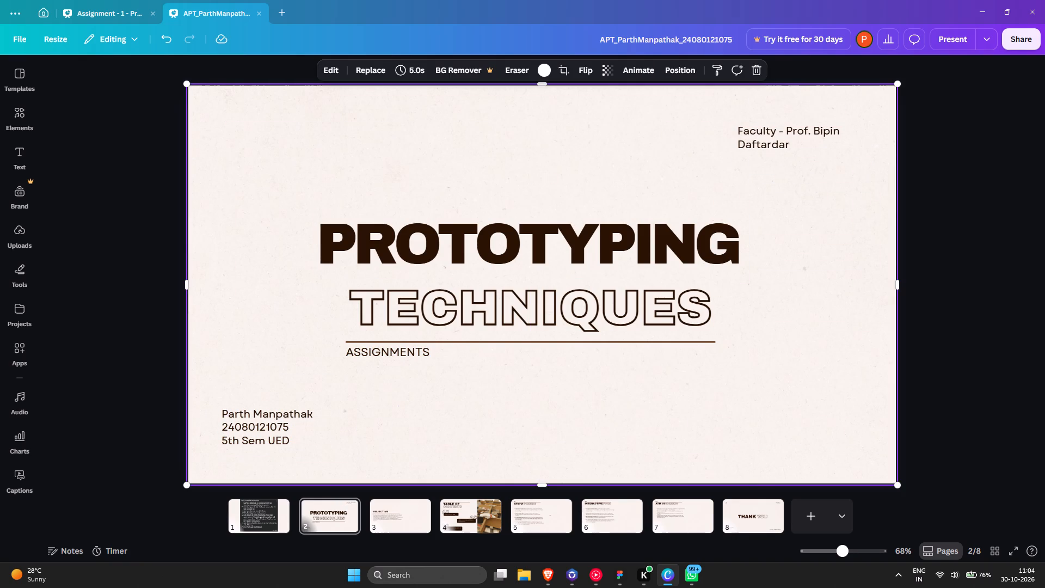
Move the ASSIGNMENTS text to sit below the right end of the underline.
{"action": "left_click_drag", "start_coordinate": [383, 354], "coordinate": [614, 357]}
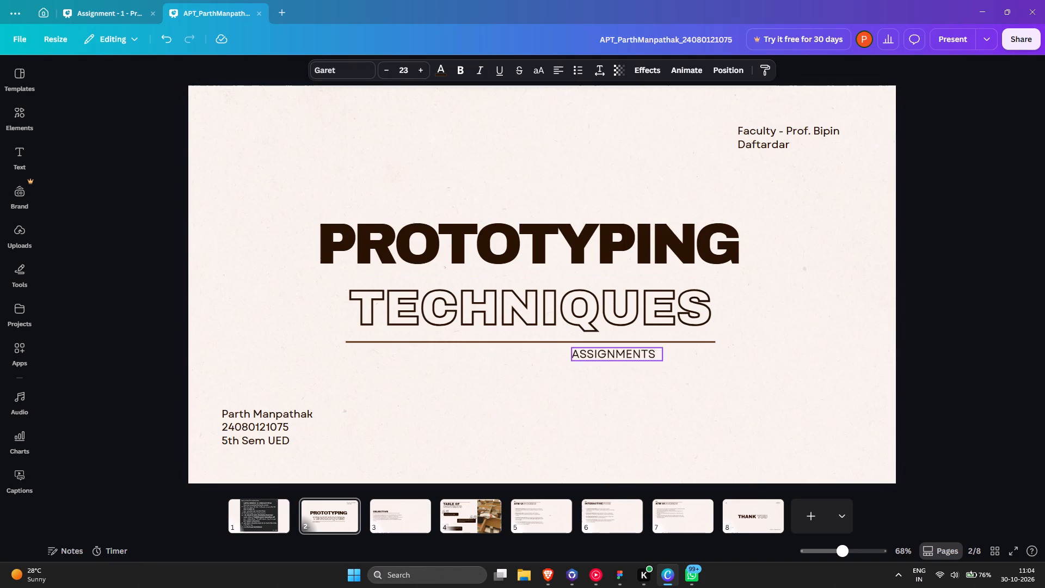
{"action": "left_click_drag", "start_coordinate": [614, 357], "coordinate": [663, 354]}
{"action": "left_click", "coordinate": [785, 376]}
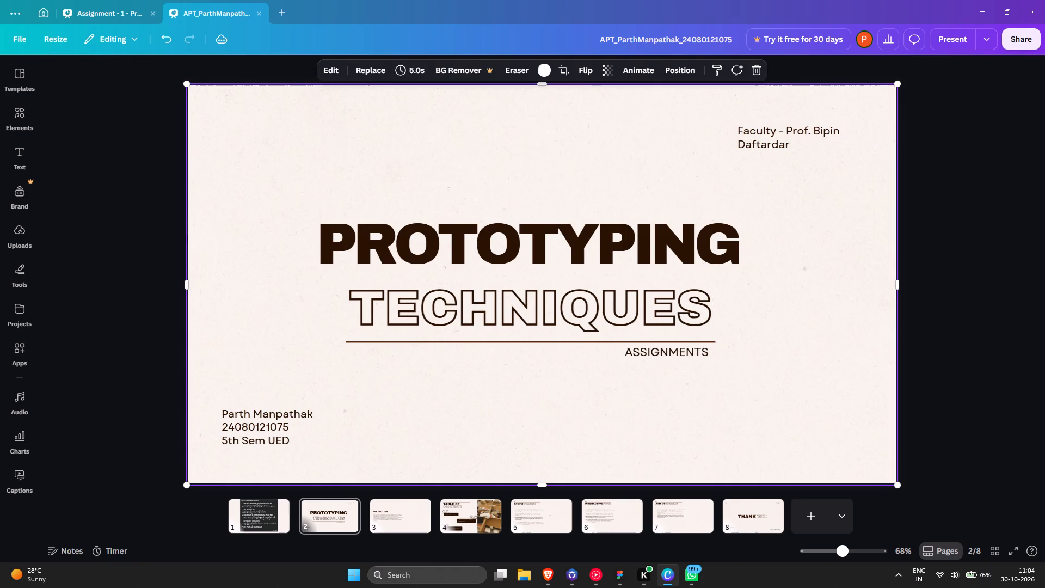
Open the Objective slide.
{"action": "left_click", "coordinate": [390, 524]}
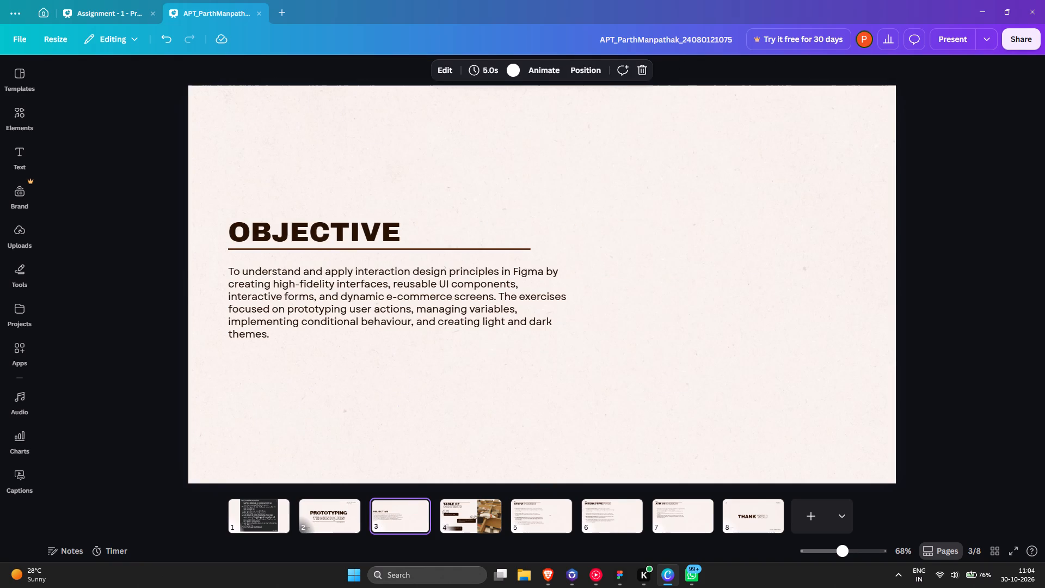
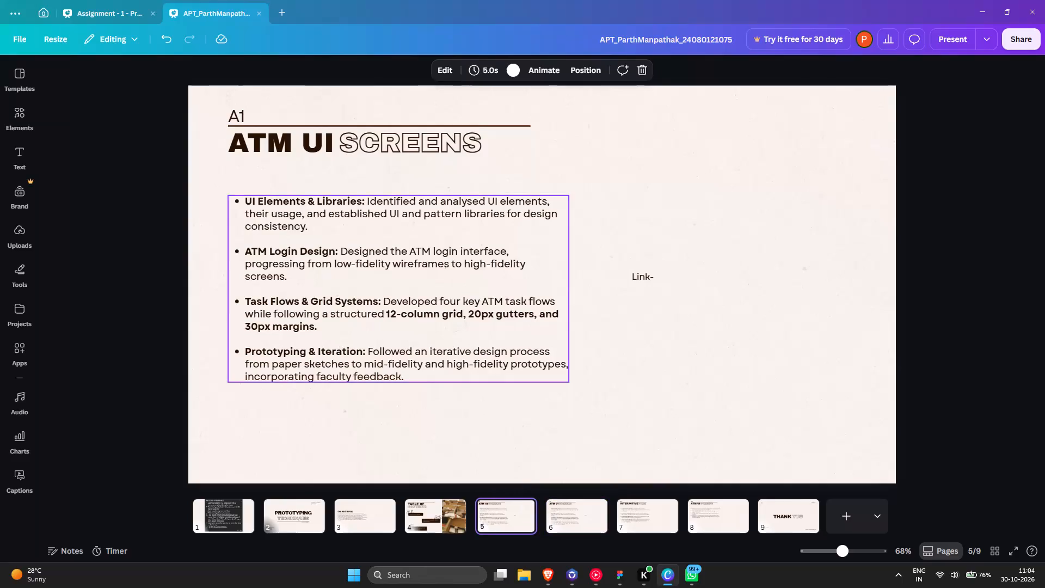
Replace the bold ATM UI part of slide 5's heading with PATTERN.
{"action": "double_click", "coordinate": [298, 136]}
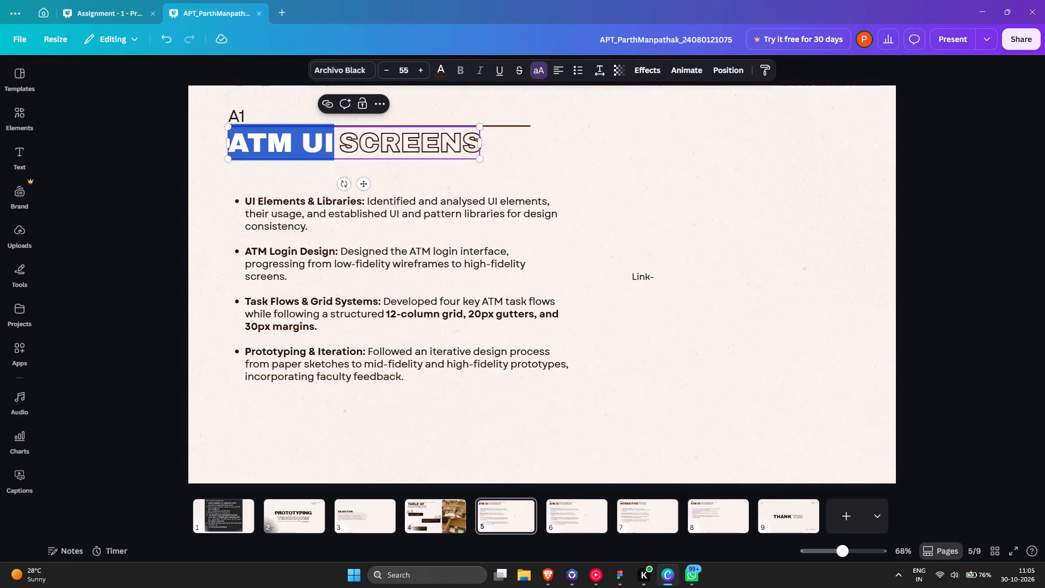
{"action": "type", "text": "paTTR"}
{"action": "key", "text": "BackSpace"}
{"action": "key", "text": "t"}
{"action": "key", "text": "BackSpace"}
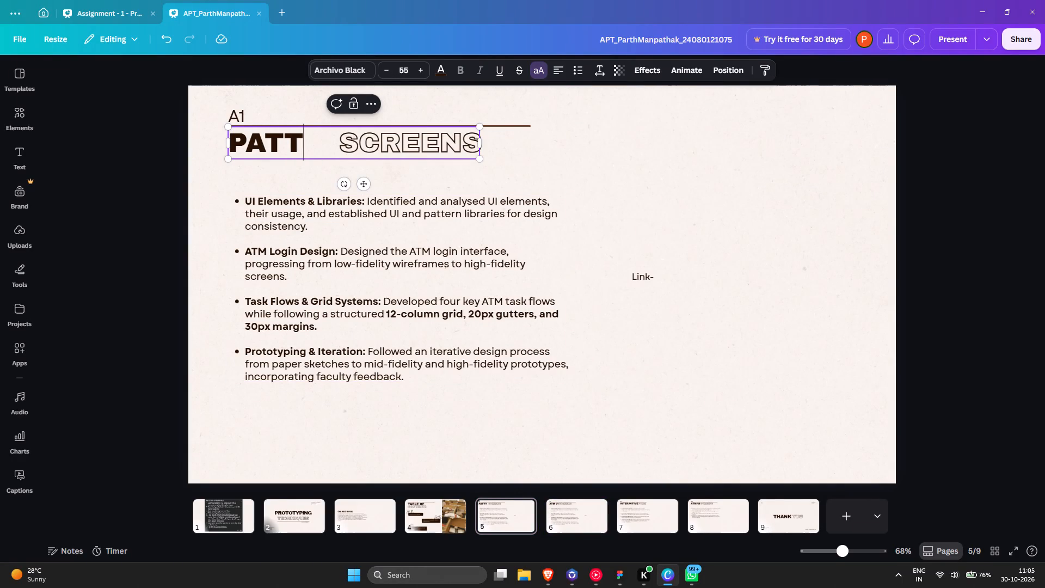
{"action": "type", "text": "ERN"}
Shift the outlined SCREENS text clear of PATTERN, replace it with LIBRARY, and narrow its text box to fit the word.
{"action": "left_click", "coordinate": [522, 152]}
{"action": "left_click", "coordinate": [520, 144]}
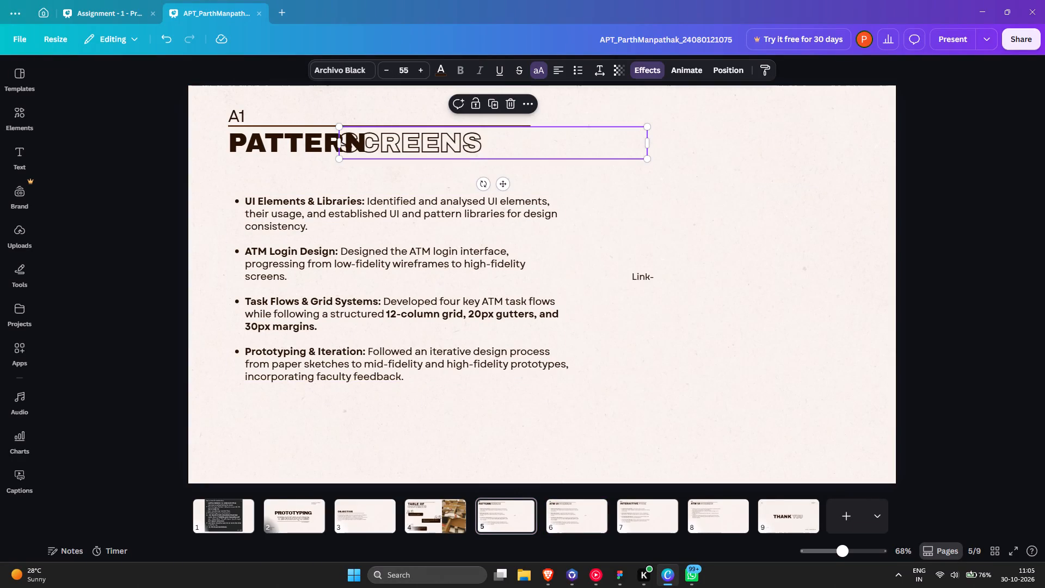
{"action": "left_click", "coordinate": [602, 186]}
{"action": "left_click_drag", "start_coordinate": [583, 157], "coordinate": [616, 160]}
{"action": "double_click", "coordinate": [543, 152]}
{"action": "type", "text": "lIBRARY"}
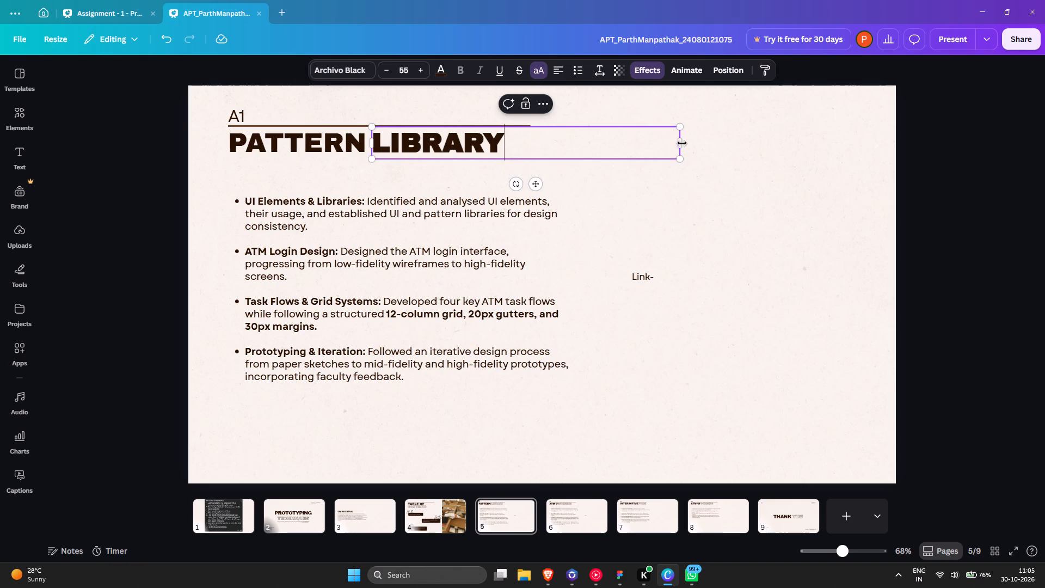
{"action": "left_click_drag", "start_coordinate": [682, 143], "coordinate": [511, 151]}
Narrow the PATTERN text box so it ends near the start of LIBRARY.
{"action": "left_click", "coordinate": [274, 137]}
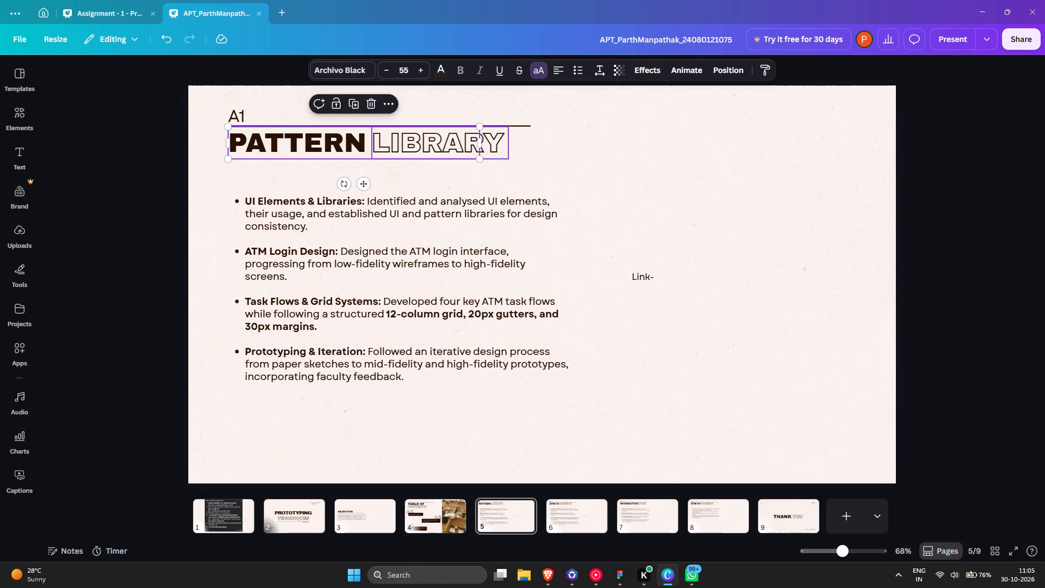
{"action": "left_click_drag", "start_coordinate": [482, 138], "coordinate": [376, 145]}
{"action": "left_click", "coordinate": [598, 172]}
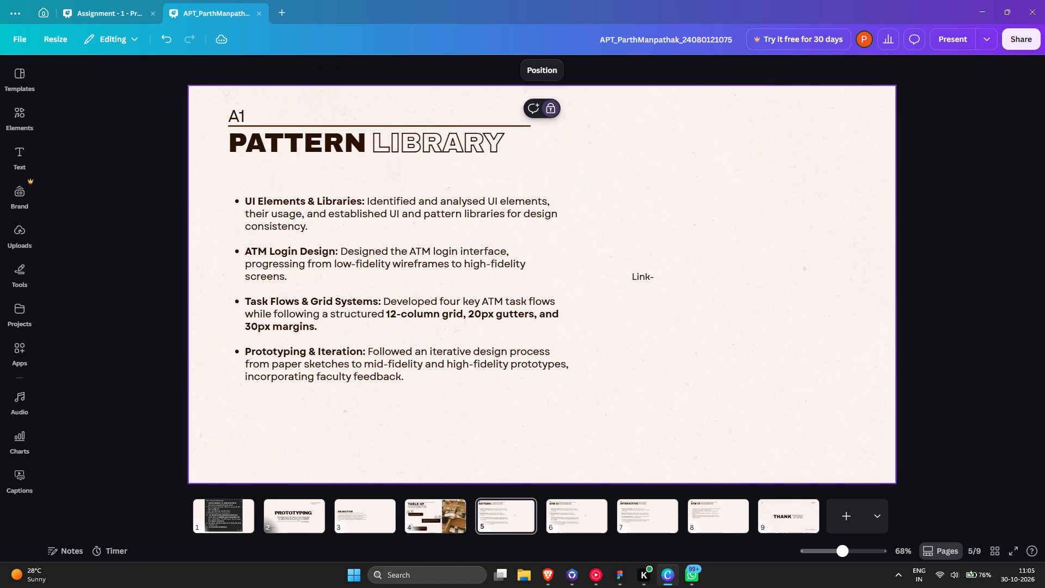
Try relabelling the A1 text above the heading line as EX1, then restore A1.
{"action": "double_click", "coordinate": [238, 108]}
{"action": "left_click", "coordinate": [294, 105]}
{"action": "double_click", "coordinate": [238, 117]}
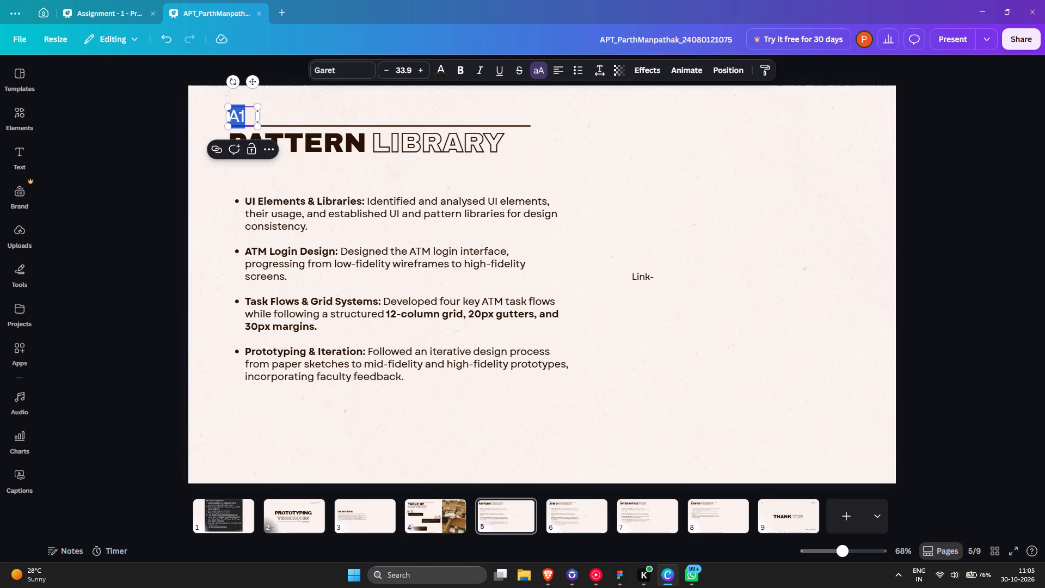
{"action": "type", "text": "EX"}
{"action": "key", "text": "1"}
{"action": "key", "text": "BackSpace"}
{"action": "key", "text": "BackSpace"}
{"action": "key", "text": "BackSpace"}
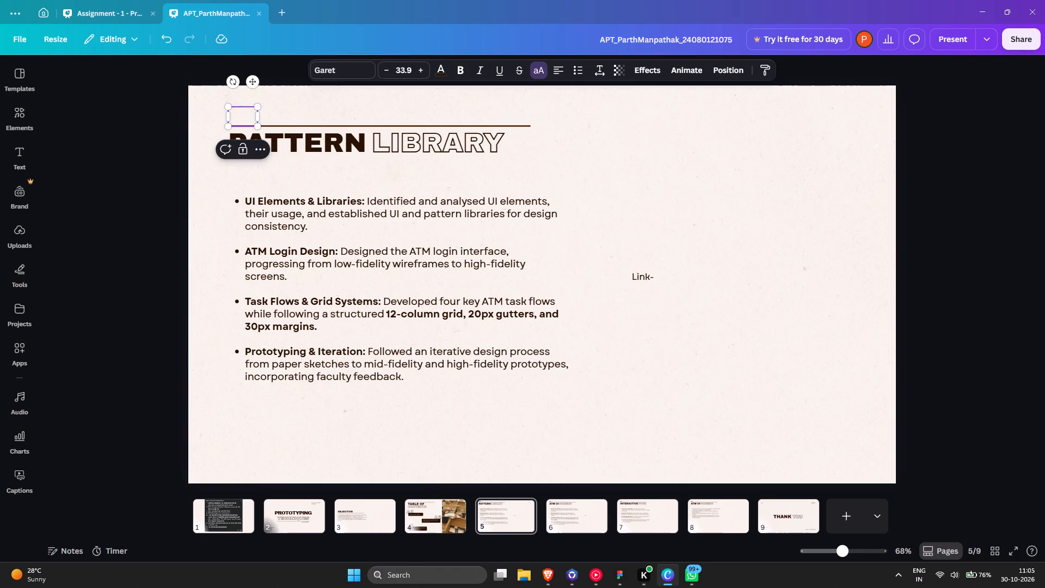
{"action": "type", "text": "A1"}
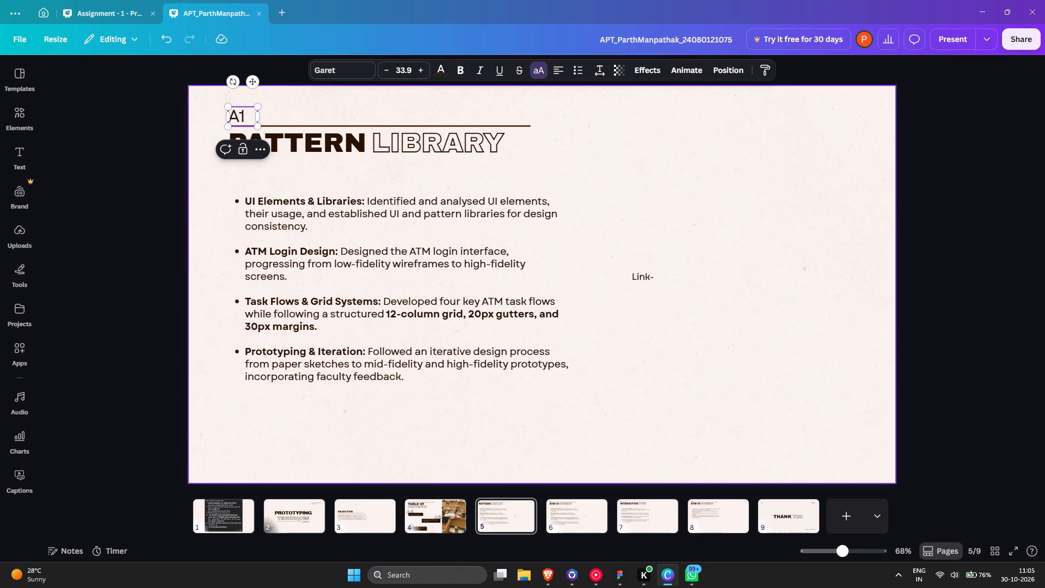
Delete the A1 label above the PATTERN LIBRARY heading.
{"action": "left_click", "coordinate": [328, 112]}
{"action": "left_click", "coordinate": [239, 117]}
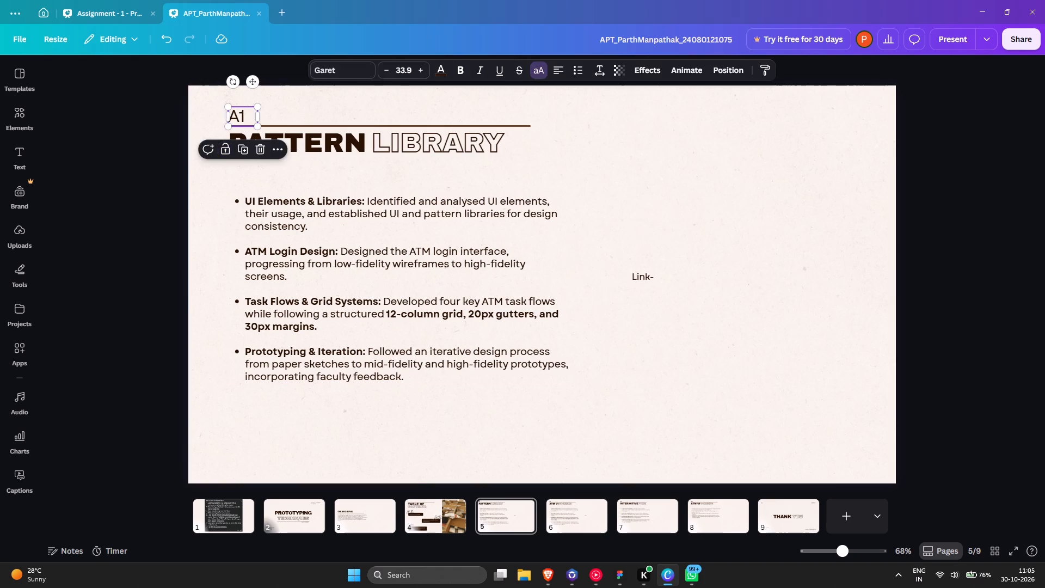
{"action": "key", "text": "Delete"}
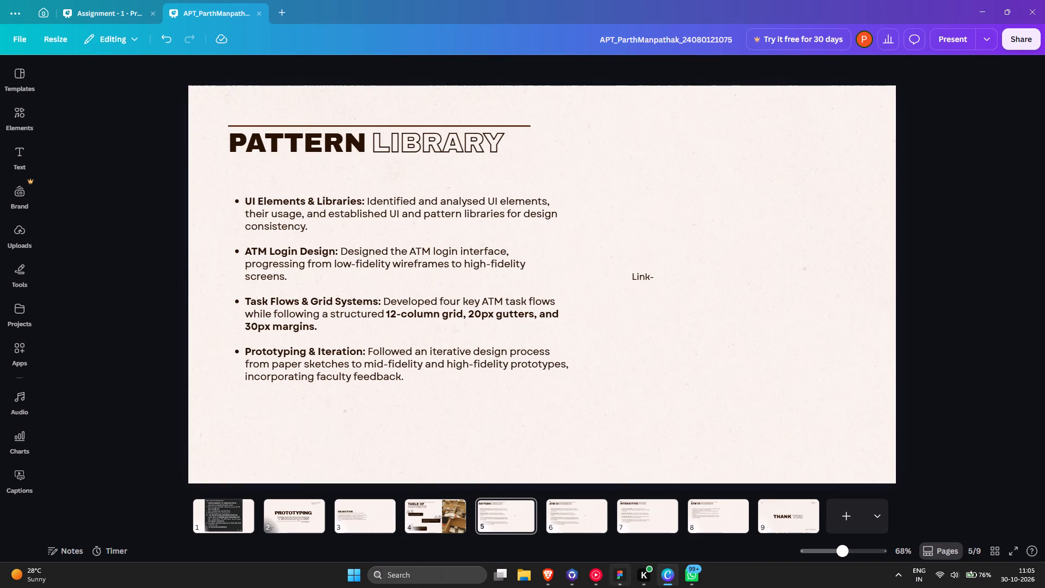
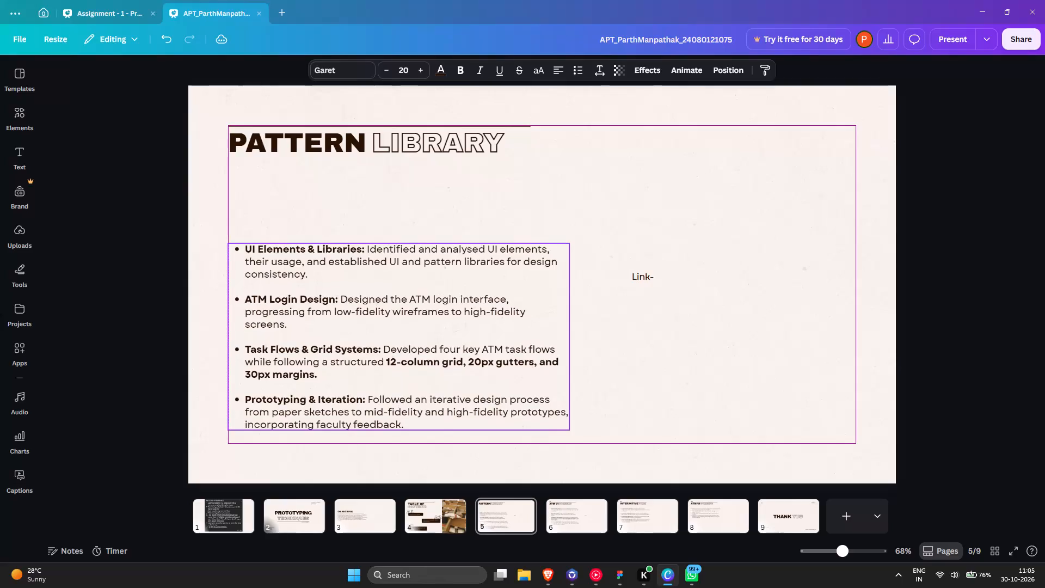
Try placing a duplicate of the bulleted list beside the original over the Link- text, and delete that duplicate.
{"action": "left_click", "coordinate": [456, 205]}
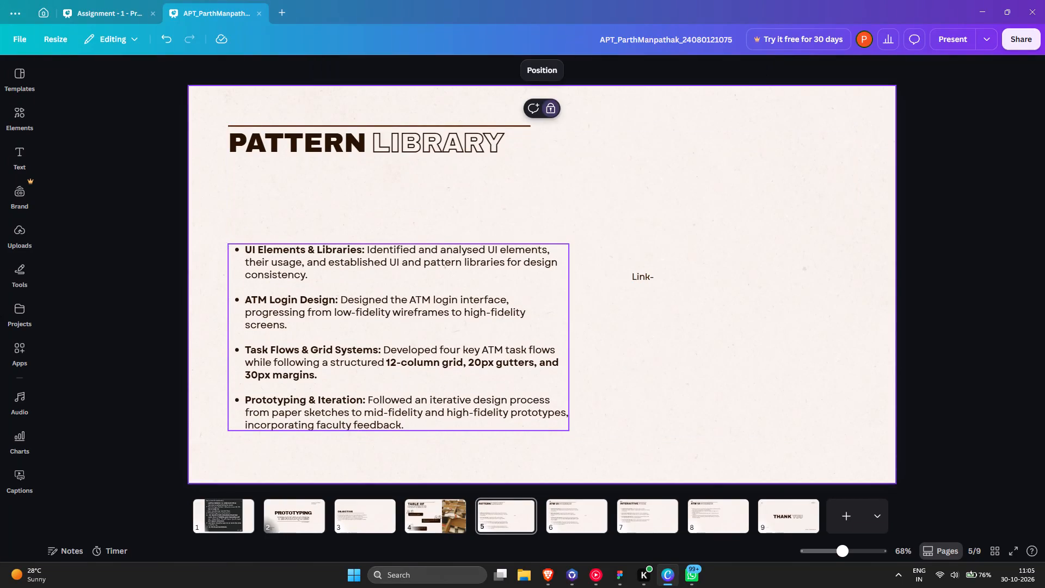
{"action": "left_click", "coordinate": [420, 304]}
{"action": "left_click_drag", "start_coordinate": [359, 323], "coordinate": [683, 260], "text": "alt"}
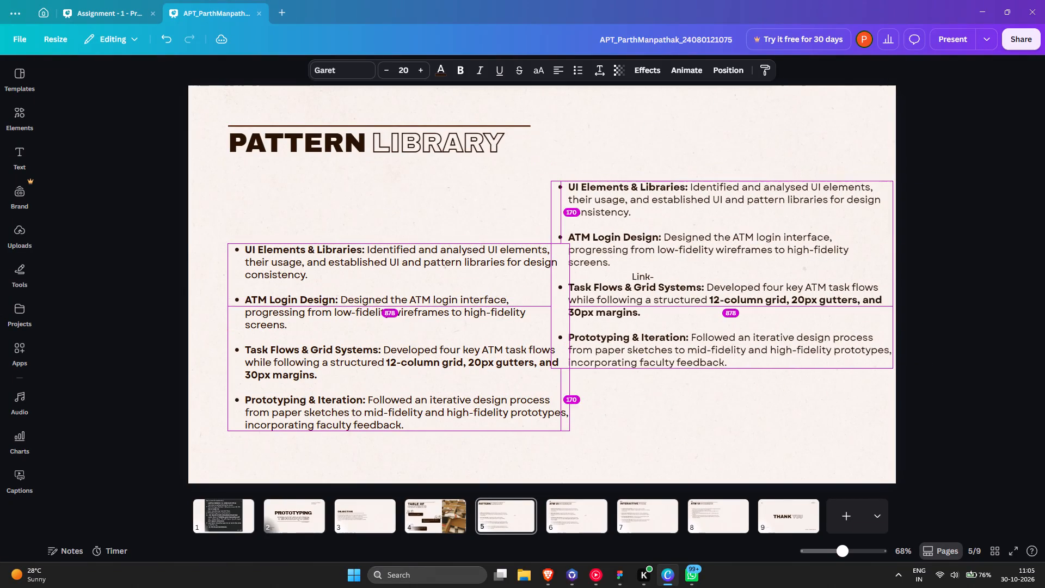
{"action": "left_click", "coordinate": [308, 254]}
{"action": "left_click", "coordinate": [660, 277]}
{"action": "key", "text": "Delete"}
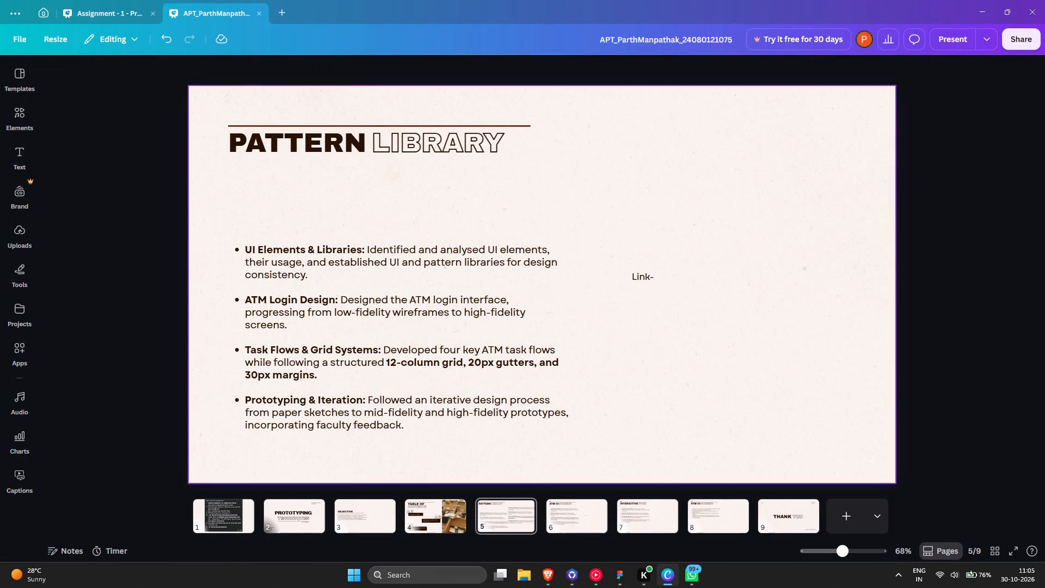
Cut the UI Elements & Libraries bullet out of the list and remove the blank lines above ATM Login Design.
{"action": "double_click", "coordinate": [357, 258]}
{"action": "left_click_drag", "start_coordinate": [316, 285], "coordinate": [186, 242]}
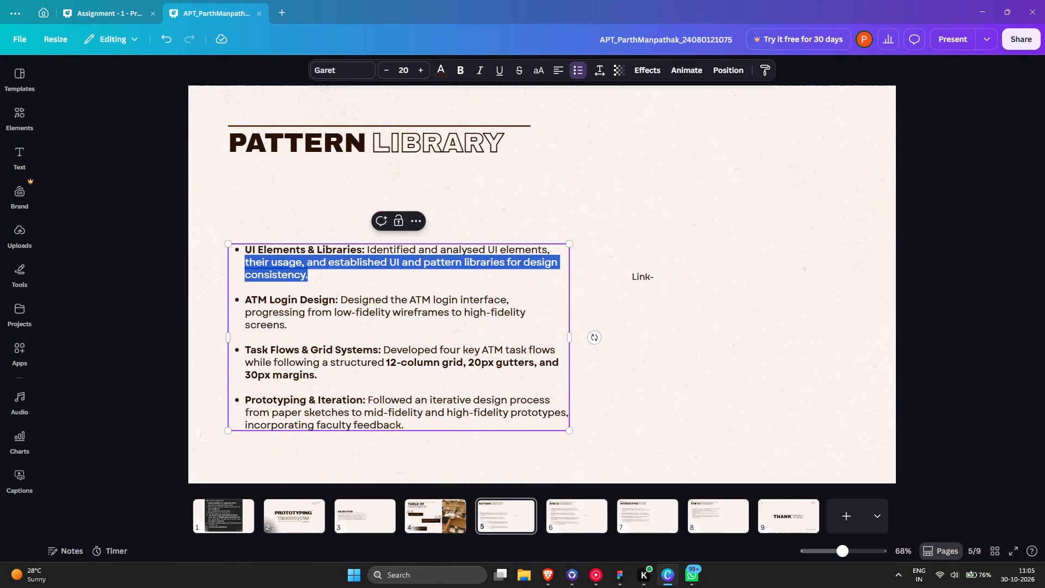
{"action": "left_click_drag", "start_coordinate": [186, 242], "coordinate": [242, 253]}
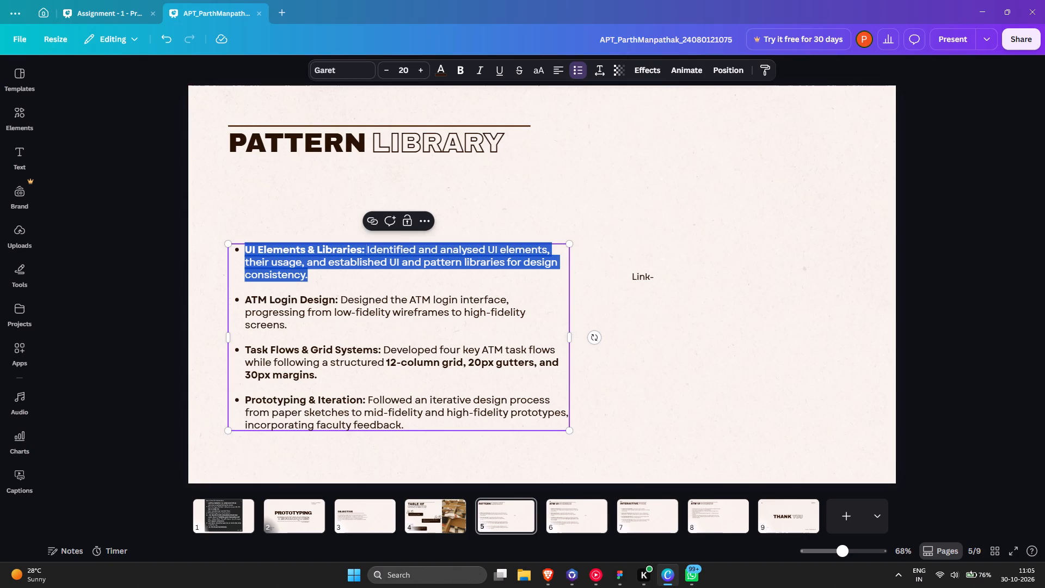
{"action": "key", "text": "ctrl+x"}
{"action": "key", "text": "Page_Up"}
{"action": "key", "text": "Delete"}
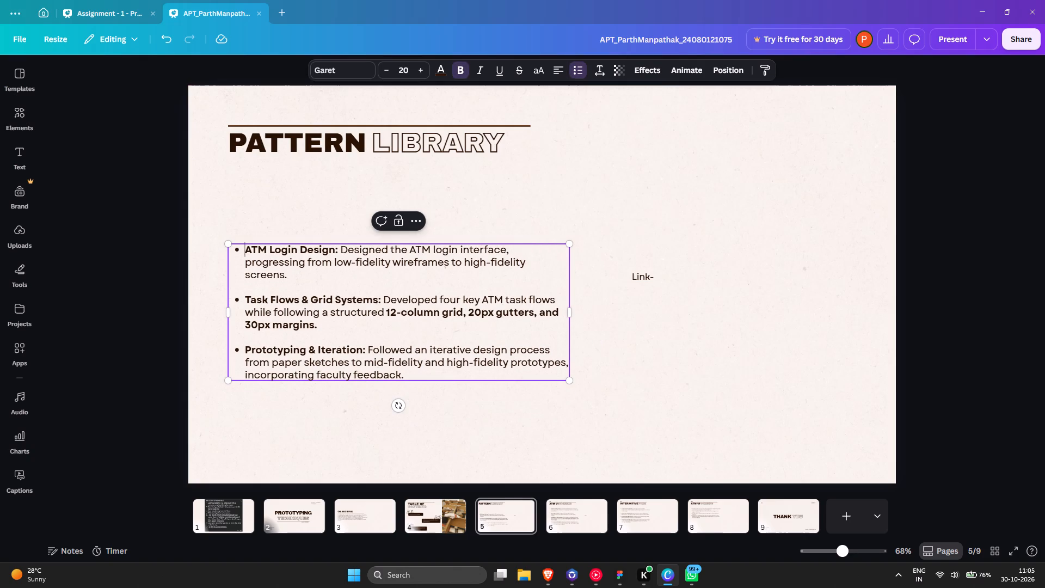
Move the remaining three-bullet list straight down the slide to free space beneath the PATTERN LIBRARY heading.
{"action": "left_click", "coordinate": [287, 218]}
{"action": "left_click_drag", "start_coordinate": [289, 289], "coordinate": [291, 343]}
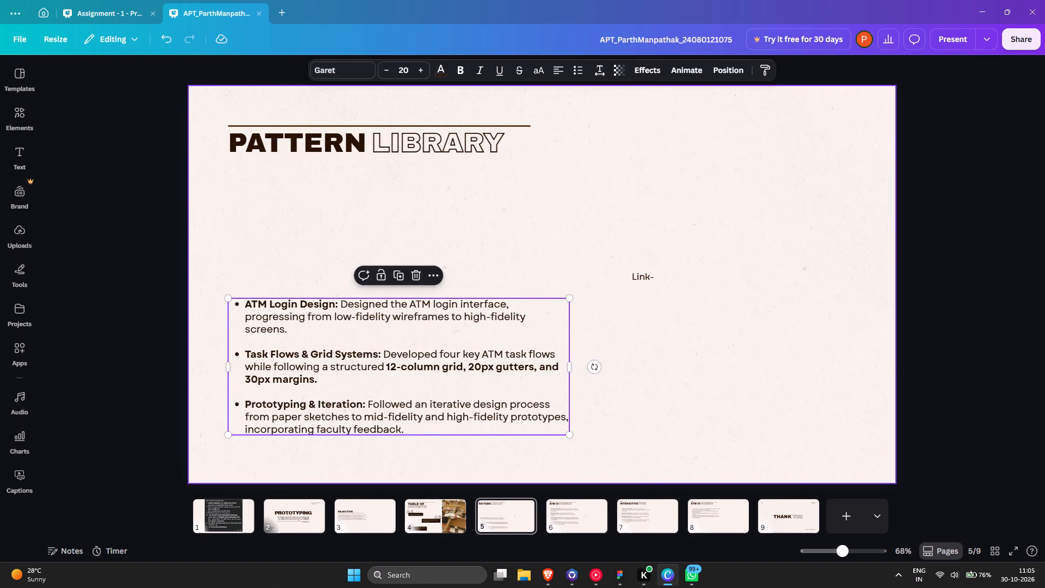
Paste the cut UI Elements & Libraries text as a separate text box on the slide, using Garet at size 21.
{"action": "left_click", "coordinate": [287, 215]}
{"action": "key", "text": "ctrl+v"}
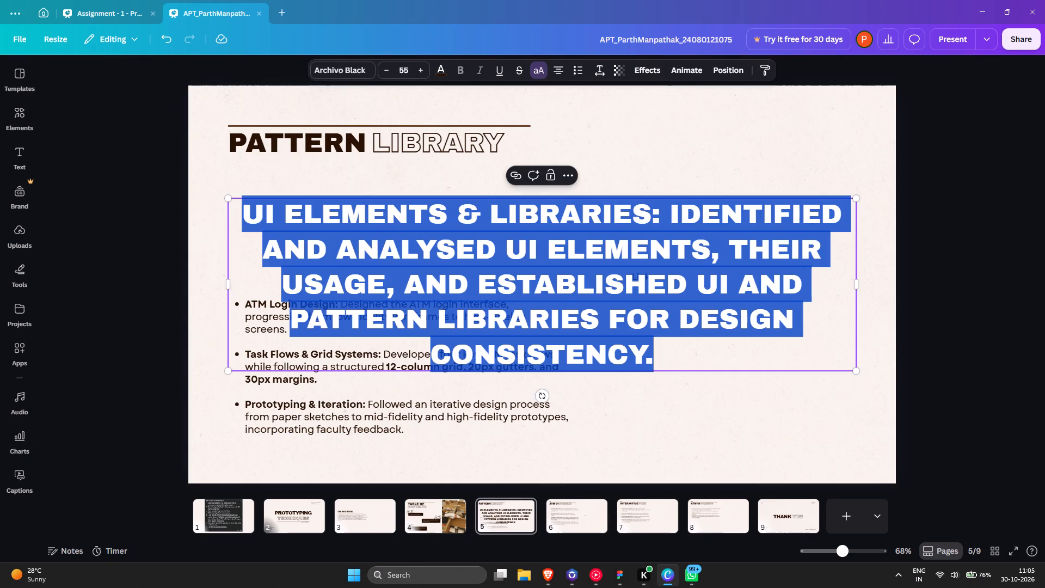
{"action": "left_click", "coordinate": [335, 71]}
{"action": "left_click", "coordinate": [113, 271]}
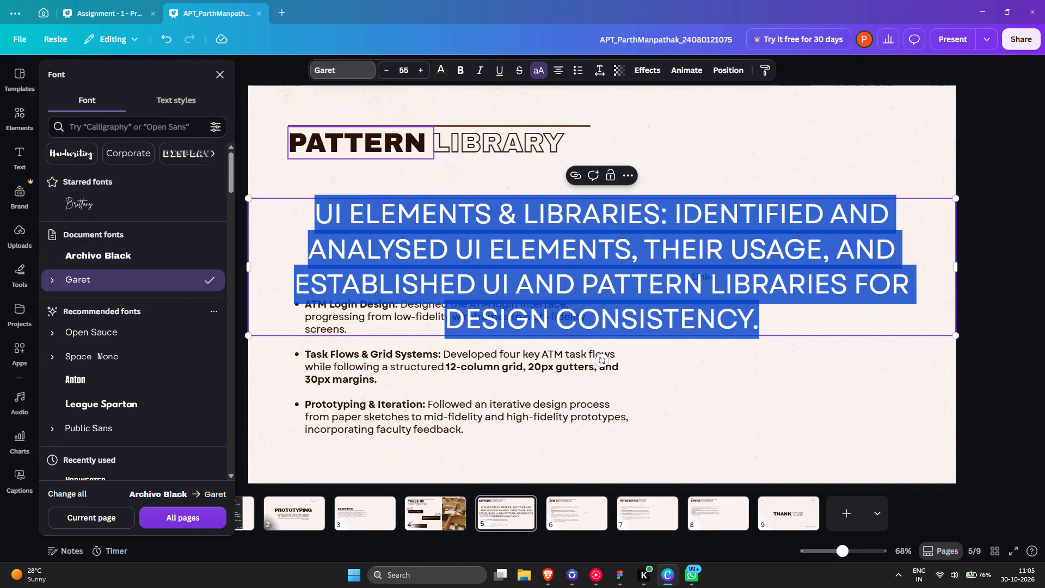
{"action": "left_click", "coordinate": [408, 66]}
{"action": "type", "text": "21"}
{"action": "key", "text": "Return"}
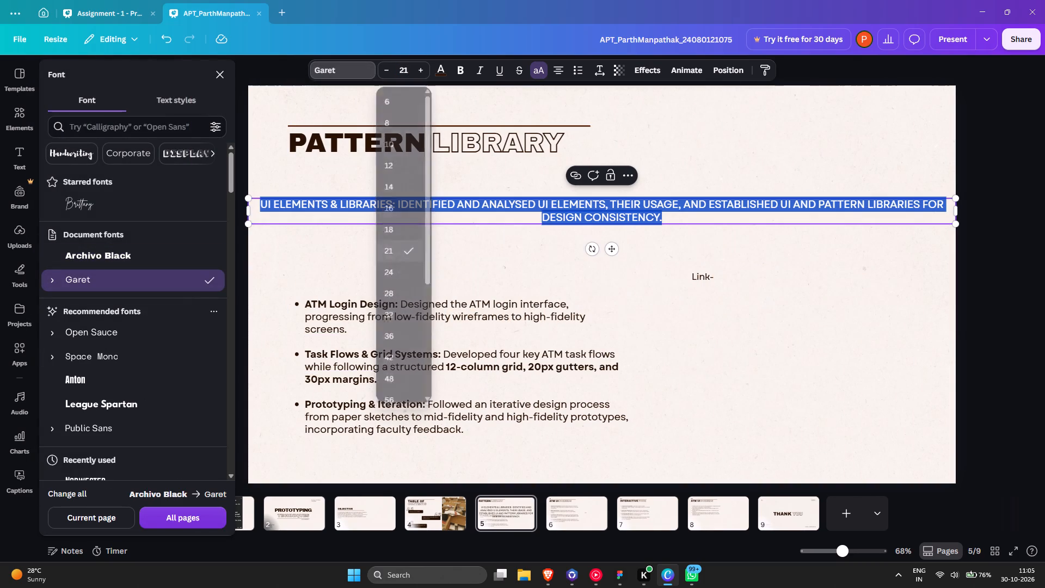
Reduce the UI Elements & Libraries text to size 20 and turn off its uppercase formatting.
{"action": "double_click", "coordinate": [455, 317]}
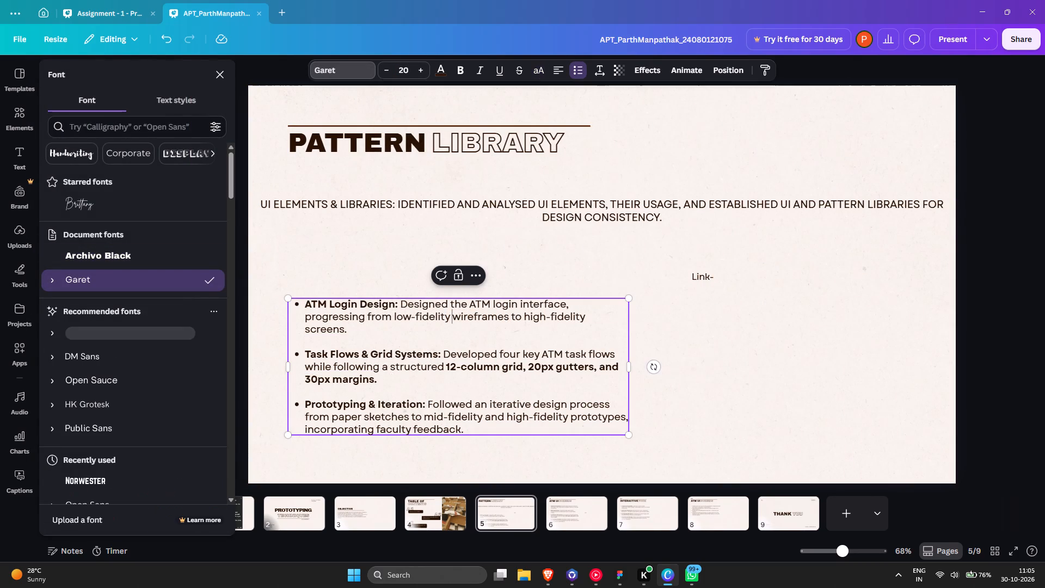
{"action": "left_click", "coordinate": [480, 209]}
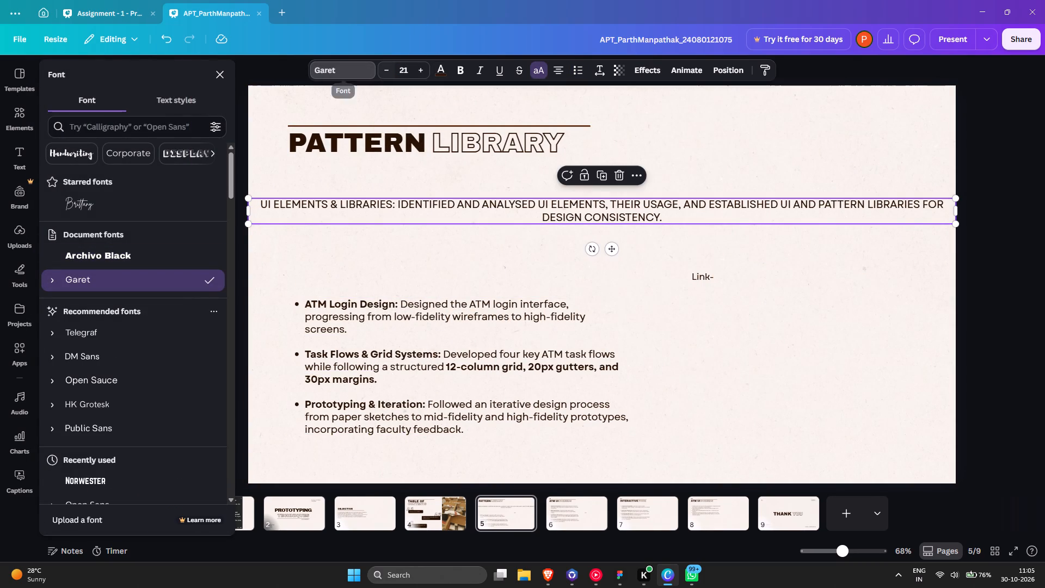
{"action": "left_click", "coordinate": [384, 70]}
{"action": "left_click", "coordinate": [542, 73]}
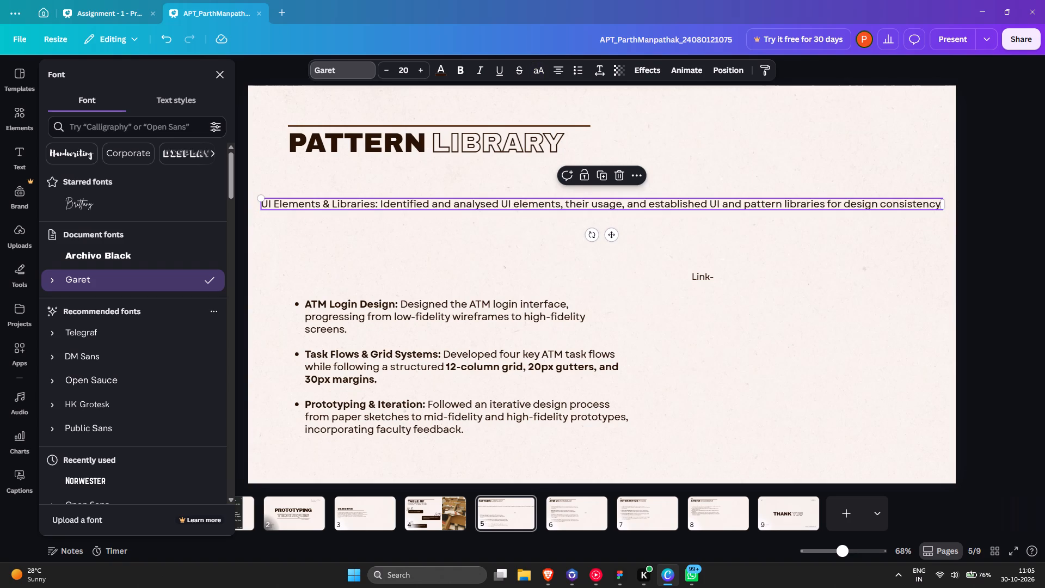
Narrow the UI Elements & Libraries text box to four lines and place it below the heading, aligned with the heading's left edge.
{"action": "left_click_drag", "start_coordinate": [948, 205], "coordinate": [485, 200]}
{"action": "left_click_drag", "start_coordinate": [394, 197], "coordinate": [413, 193]}
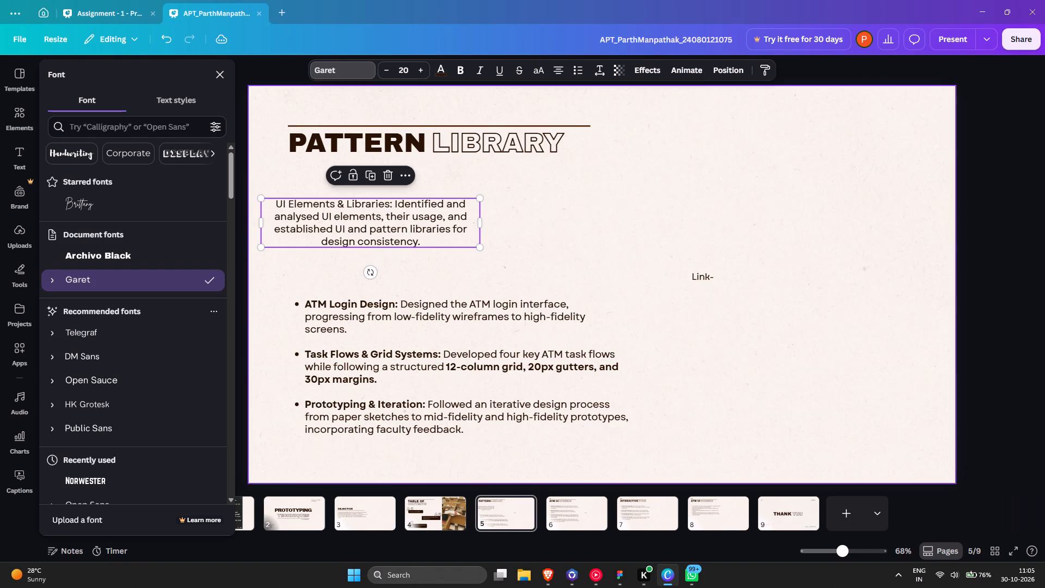
{"action": "left_click_drag", "start_coordinate": [413, 193], "coordinate": [431, 192]}
{"action": "left_click", "coordinate": [556, 216]}
{"action": "left_click_drag", "start_coordinate": [398, 216], "coordinate": [413, 228]}
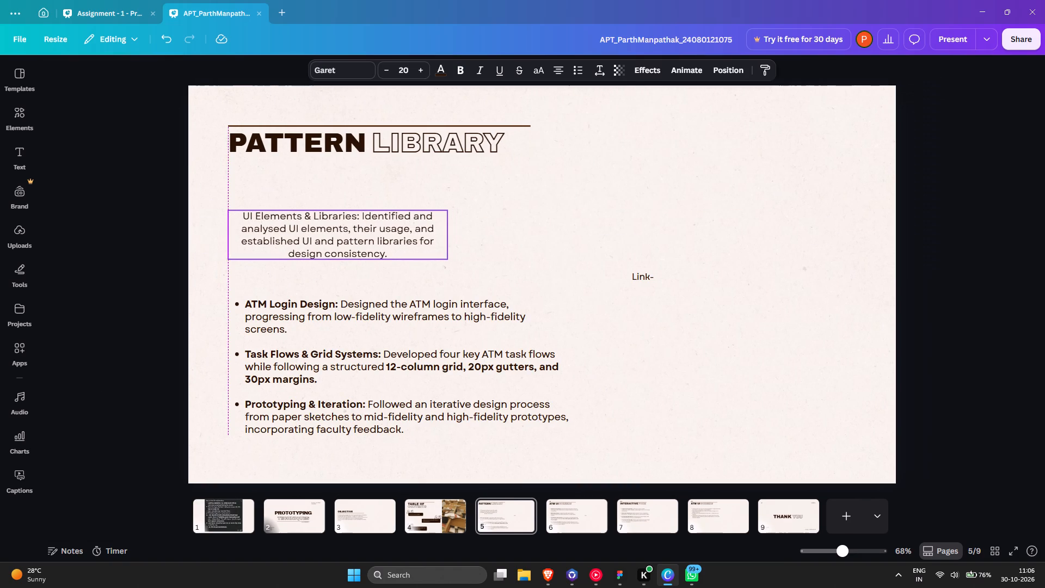
{"action": "left_click_drag", "start_coordinate": [413, 228], "coordinate": [413, 227]}
Go to slide 6, ATM UI SCREENS.
{"action": "left_click", "coordinate": [591, 526]}
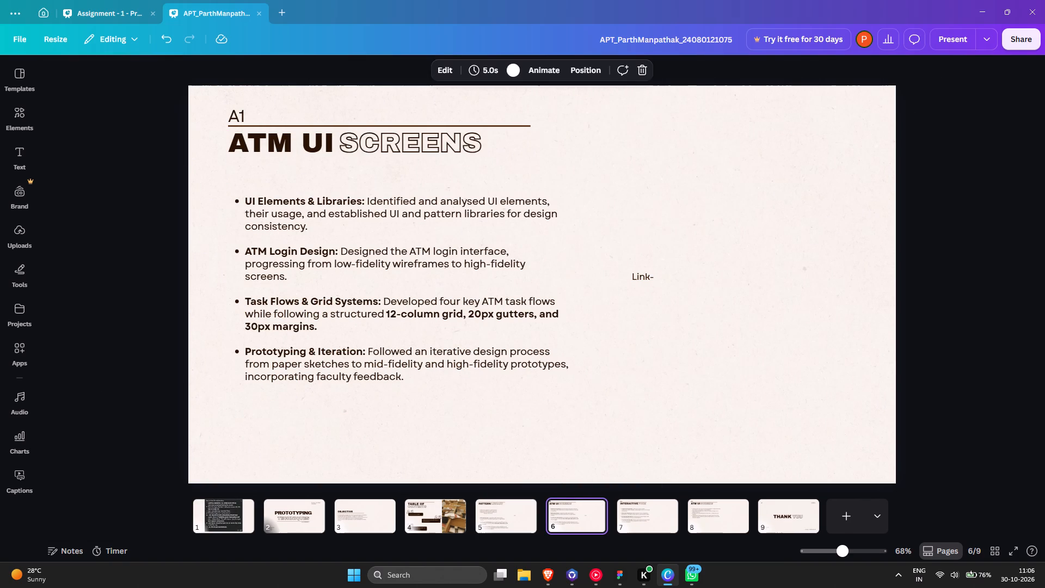
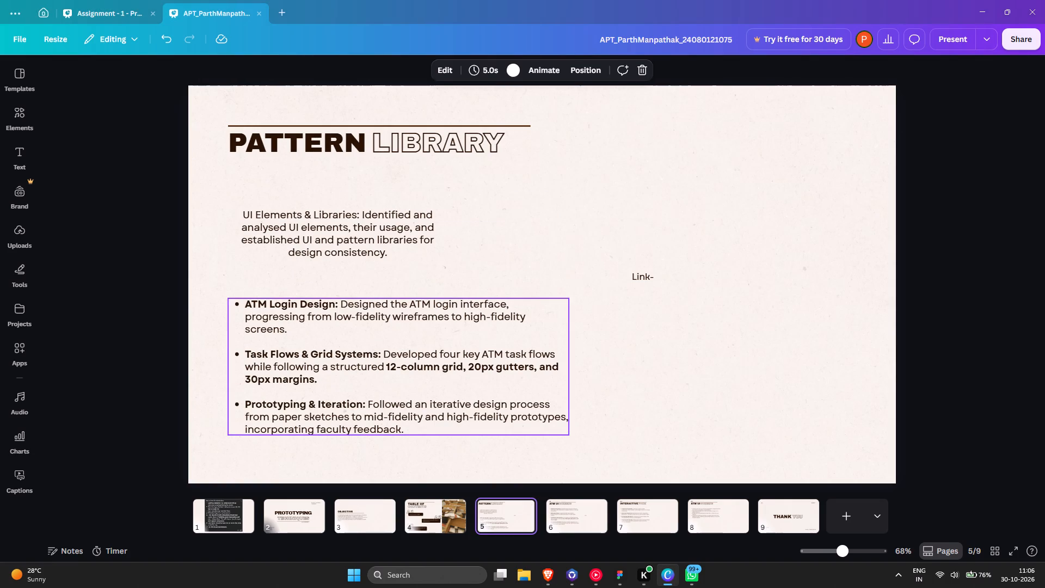
{"action": "triple_click", "coordinate": [302, 336]}
{"action": "key", "text": "ctrl+a"}
{"action": "key", "text": "ctrl+v"}
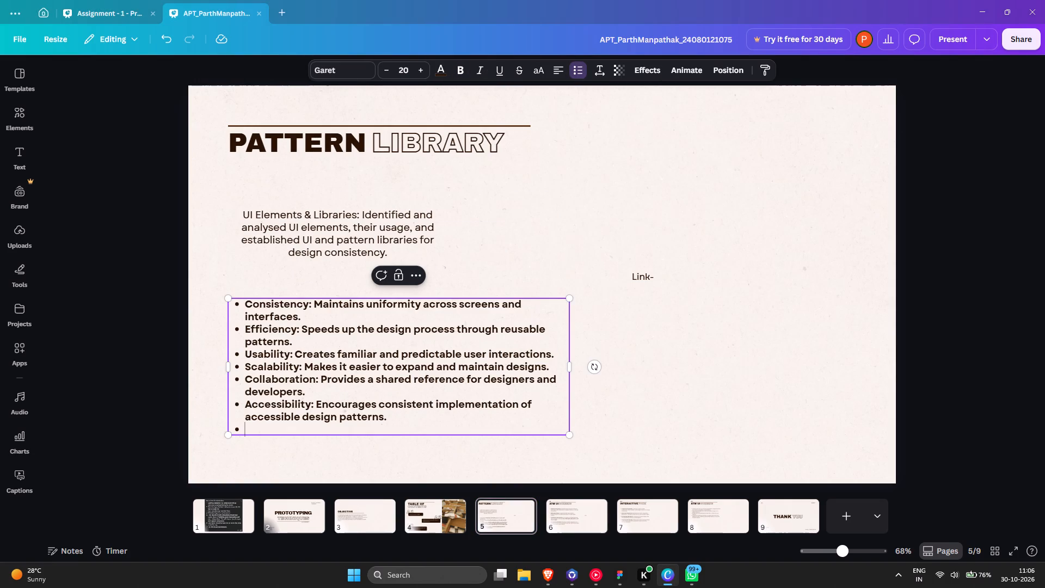
Remove the bold formatting from the pasted bullets and delete the empty bullet at the end.
{"action": "key", "text": "ctrl+a"}
{"action": "key", "text": "ctrl+b"}
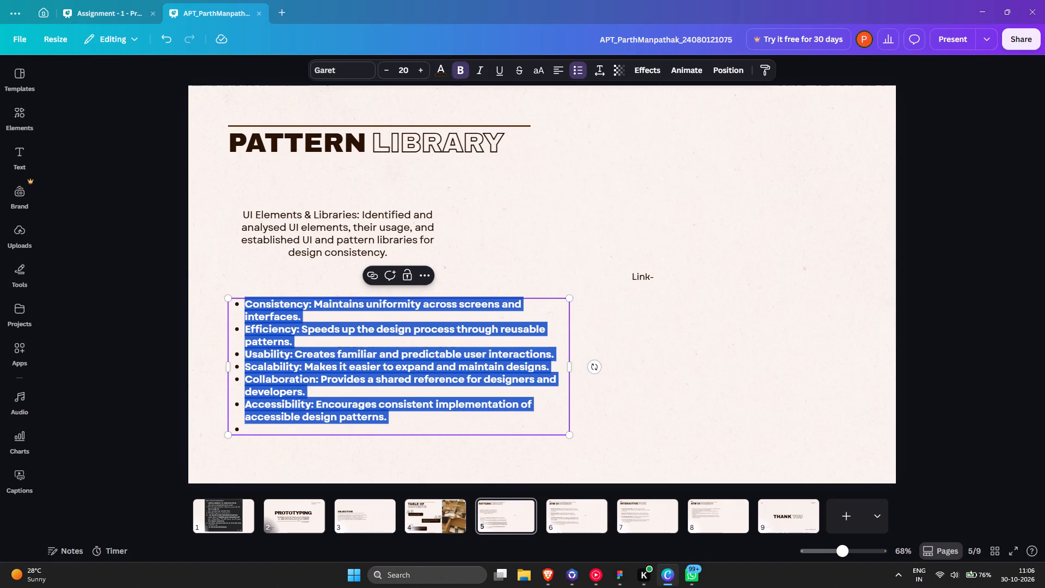
{"action": "key", "text": "ctrl+b"}
{"action": "left_click", "coordinate": [263, 427]}
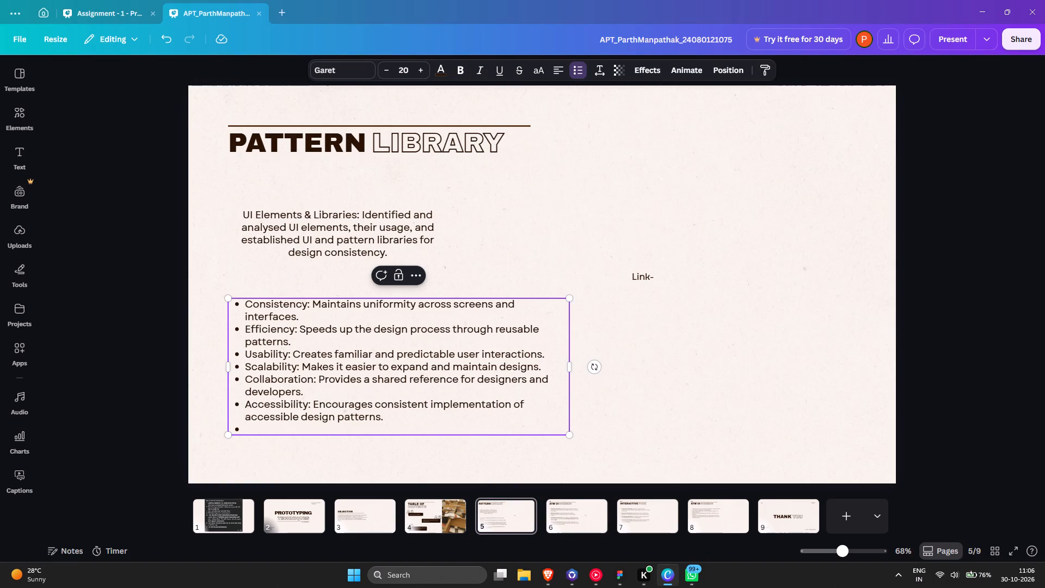
{"action": "key", "text": "BackSpace"}
Replace the bullet label "Efficiency" with "Reusability".
{"action": "left_click", "coordinate": [311, 303]}
{"action": "left_click_drag", "start_coordinate": [297, 330], "coordinate": [257, 331]}
{"action": "left_click", "coordinate": [276, 332]}
{"action": "left_click_drag", "start_coordinate": [293, 332], "coordinate": [246, 333]}
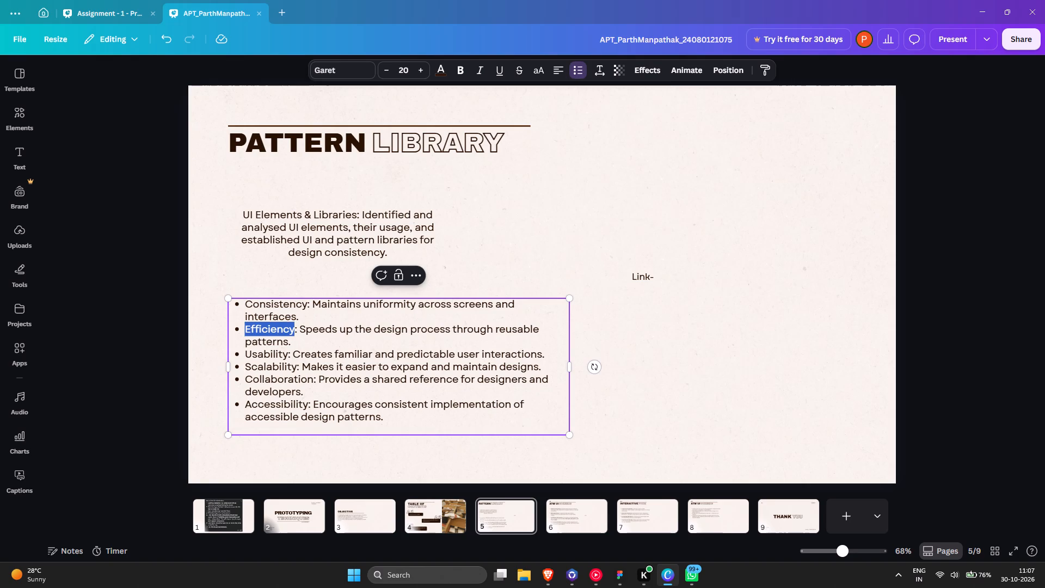
{"action": "left_click_drag", "start_coordinate": [246, 333], "coordinate": [245, 333]}
{"action": "type", "text": "Recyclability"}
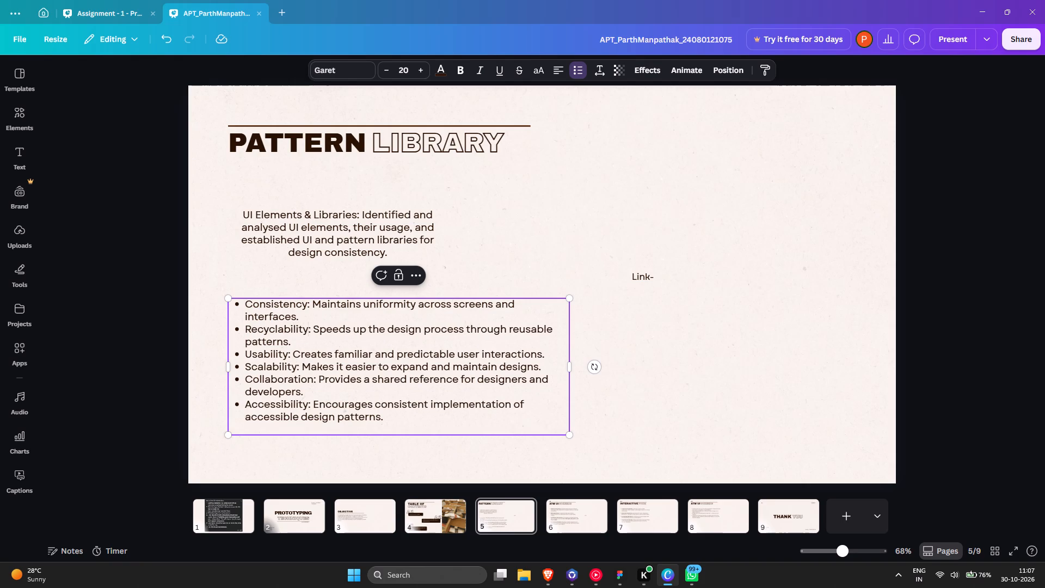
{"action": "key", "text": "BackSpace"}
{"action": "key", "text": "BackSpace"}
{"action": "key", "text": "BackSpace"}
{"action": "key", "text": "BackSpace"}
{"action": "key", "text": "BackSpace"}
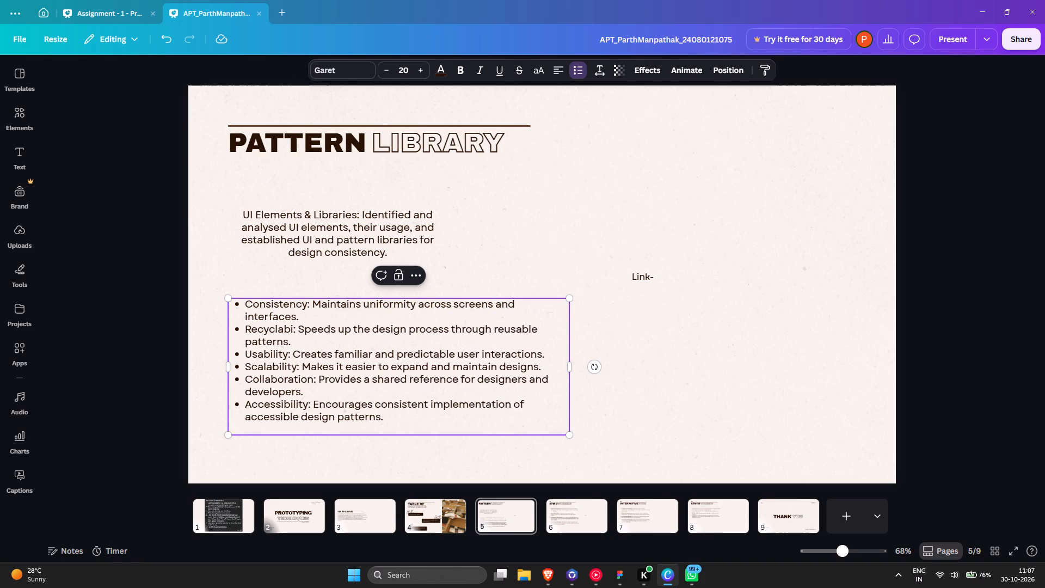
{"action": "key", "text": "BackSpace"}
{"action": "key", "text": "BackSpace"}
{"action": "key", "text": "BackSpace"}
{"action": "key", "text": "BackSpace"}
{"action": "key", "text": "BackSpace"}
{"action": "key", "text": "BackSpace"}
{"action": "type", "text": "usabl"}
{"action": "key", "text": "BackSpace"}
{"action": "type", "text": "ility"}
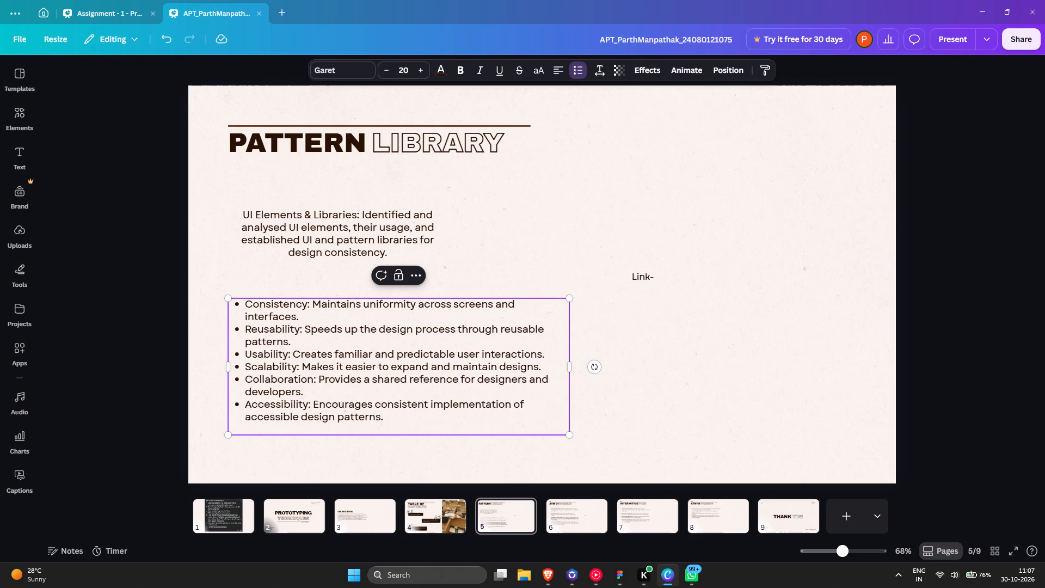
Insert an unbulleted blank line between each of the bullets, from Consistency through Accessibility.
{"action": "left_click", "coordinate": [308, 320]}
{"action": "key", "text": "Return"}
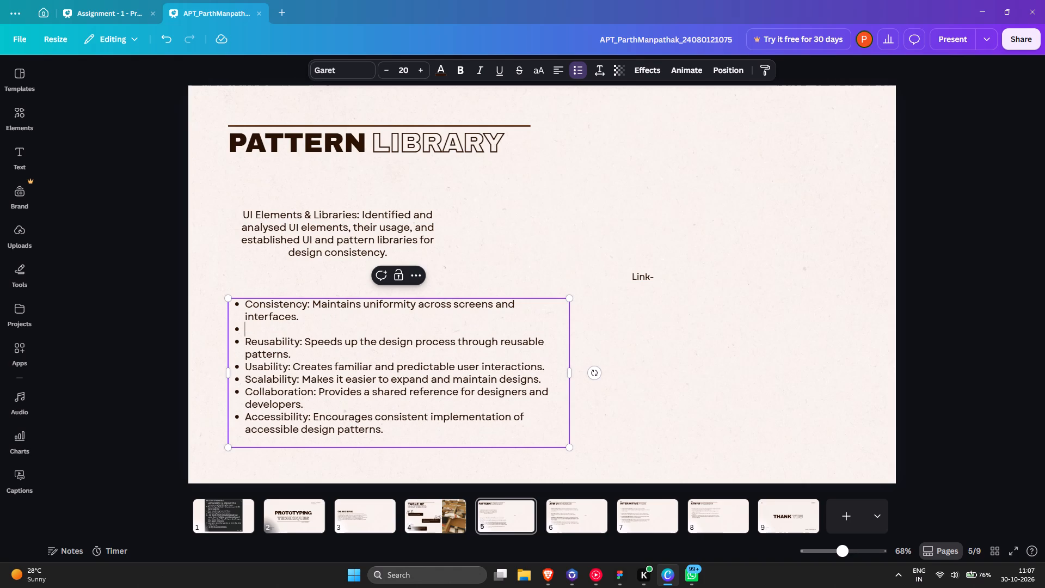
{"action": "left_click", "coordinate": [296, 358]}
{"action": "key", "text": "Return"}
{"action": "key", "text": "BackSpace"}
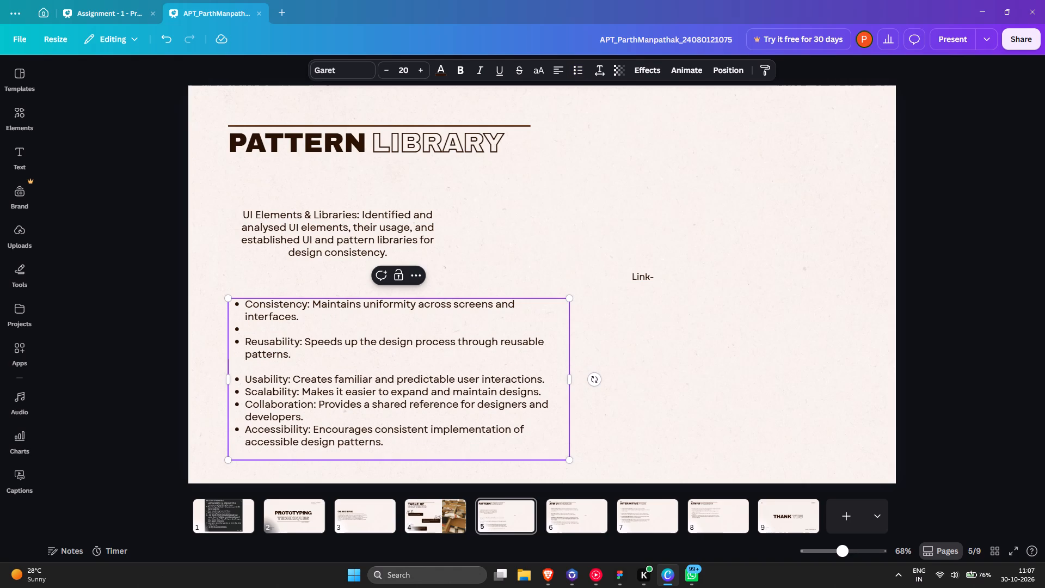
{"action": "left_click", "coordinate": [263, 329]}
{"action": "key", "text": "BackSpace"}
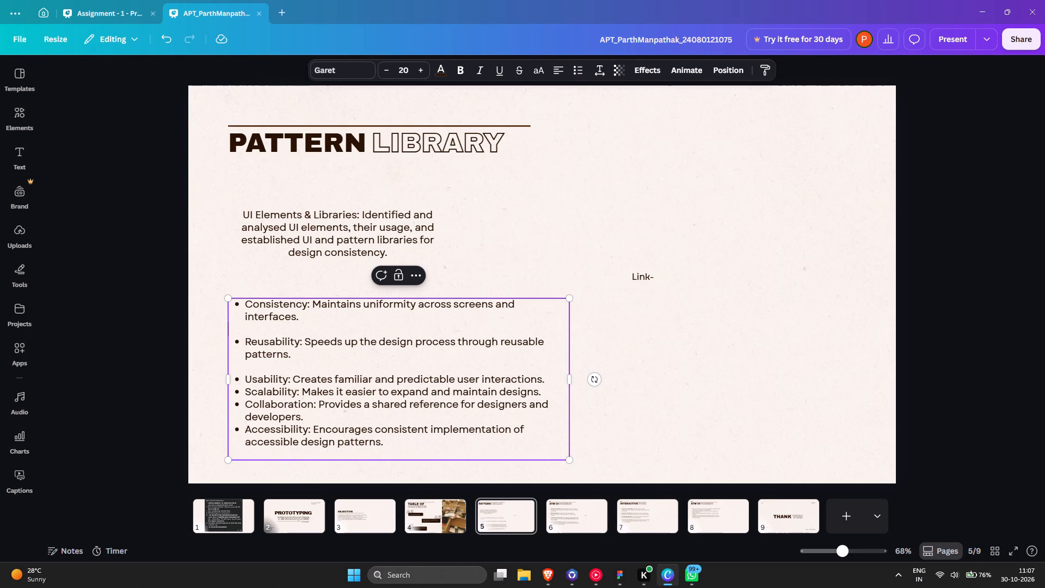
{"action": "left_click", "coordinate": [546, 379]}
{"action": "key", "text": "Return"}
{"action": "key", "text": "BackSpace"}
{"action": "left_click", "coordinate": [550, 402]}
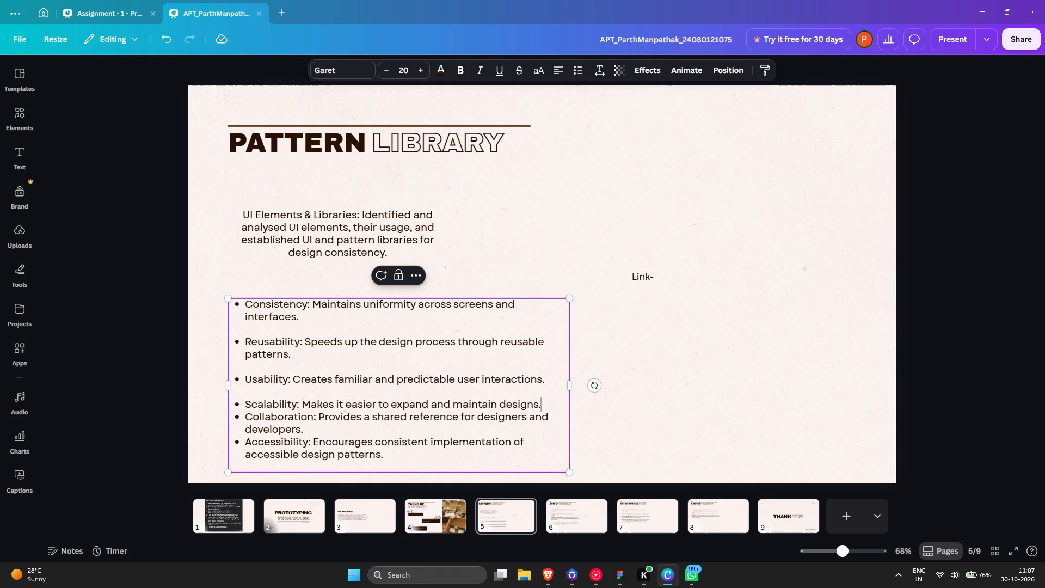
{"action": "key", "text": "Return"}
{"action": "key", "text": "BackSpace"}
{"action": "left_click", "coordinate": [318, 444]}
{"action": "key", "text": "Return"}
{"action": "key", "text": "BackSpace"}
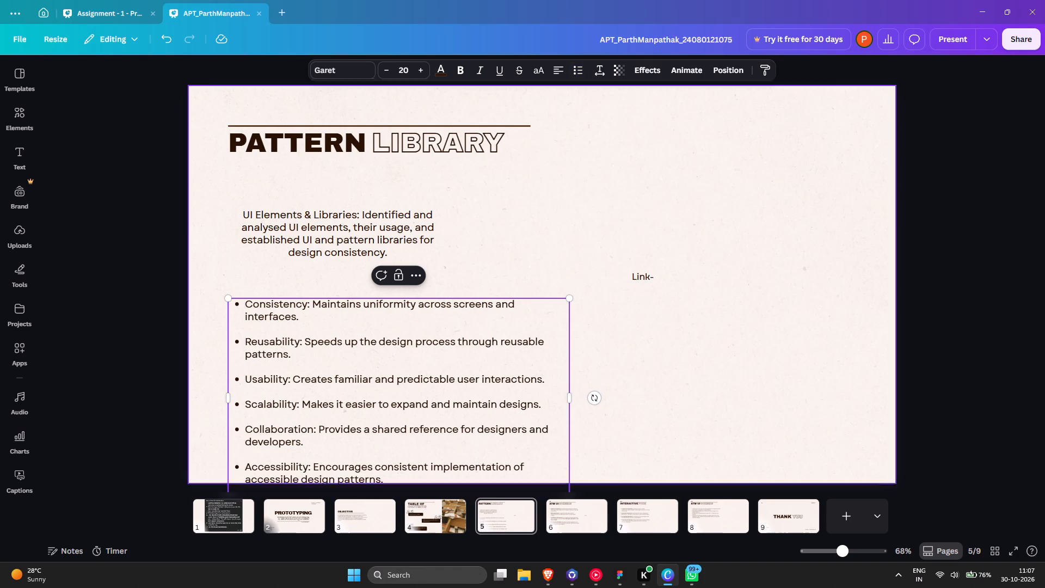
Move the bullet text box up, just beneath the UI Elements & Libraries paragraph, so all its text fits on the slide.
{"action": "left_click", "coordinate": [505, 281]}
{"action": "left_click_drag", "start_coordinate": [425, 324], "coordinate": [427, 296]}
{"action": "left_click", "coordinate": [485, 284]}
{"action": "left_click_drag", "start_coordinate": [446, 314], "coordinate": [446, 286]}
{"action": "left_click_drag", "start_coordinate": [439, 308], "coordinate": [440, 273]}
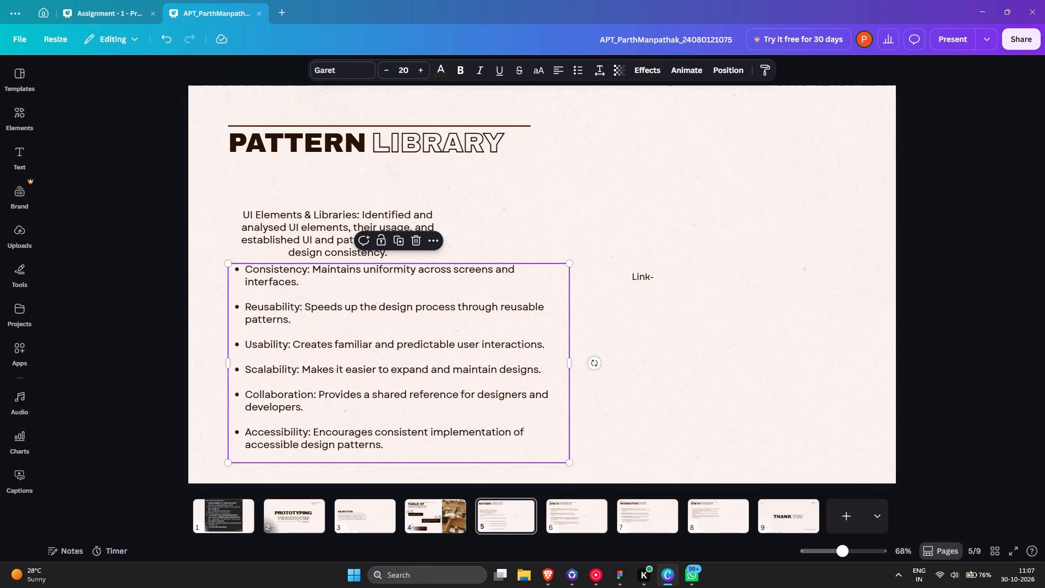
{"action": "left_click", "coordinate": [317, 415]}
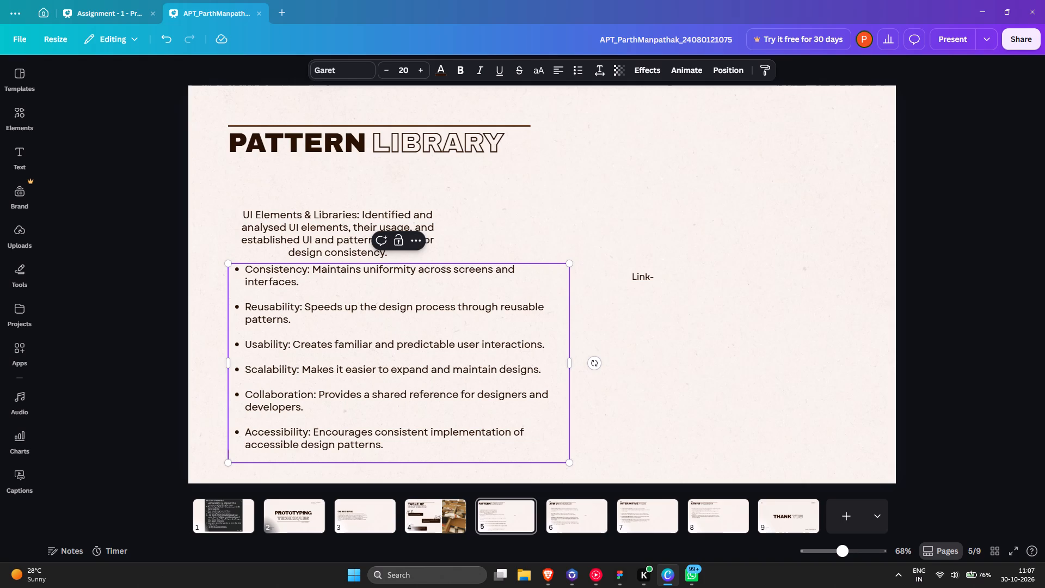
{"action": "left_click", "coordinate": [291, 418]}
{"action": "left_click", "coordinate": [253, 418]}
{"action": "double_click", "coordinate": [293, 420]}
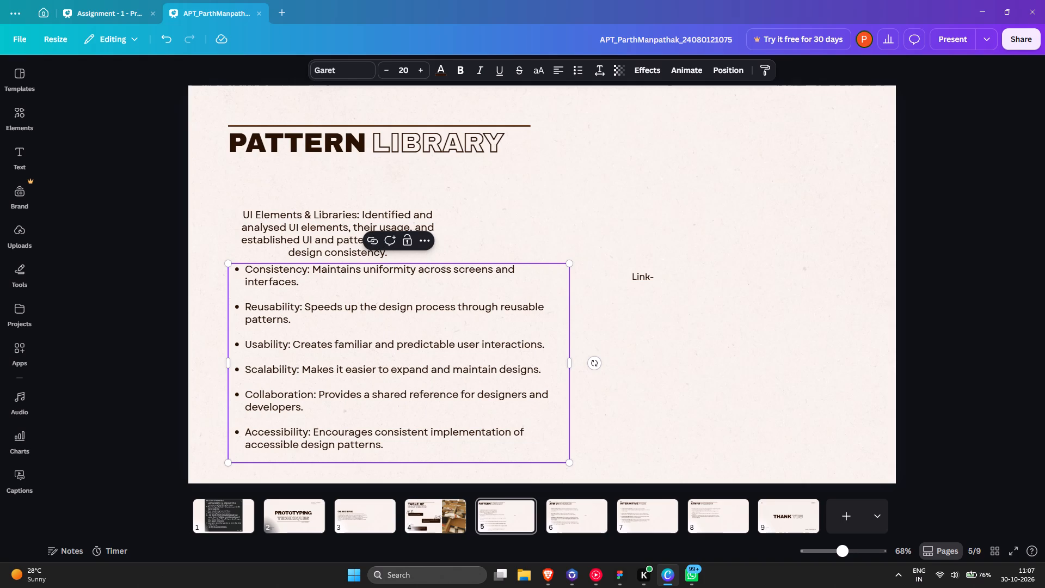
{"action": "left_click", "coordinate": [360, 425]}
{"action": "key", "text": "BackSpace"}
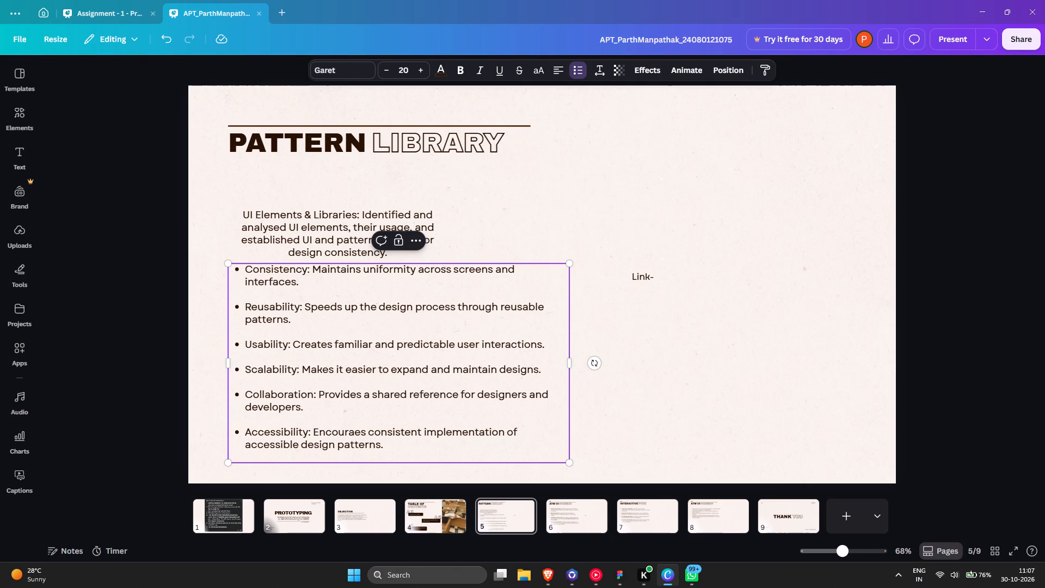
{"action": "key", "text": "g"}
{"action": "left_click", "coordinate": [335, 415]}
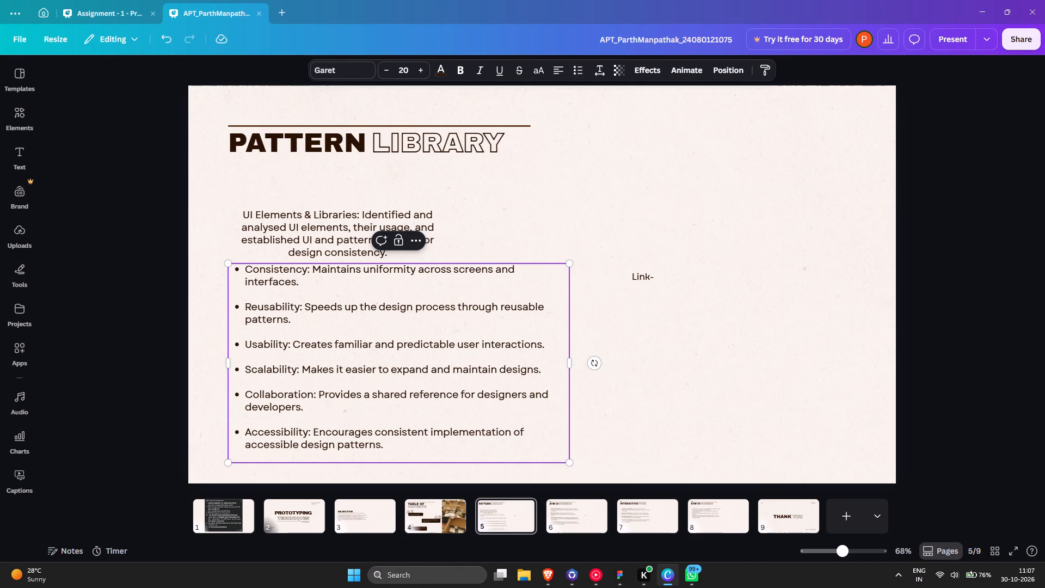
Delete the Accessibility bullet and the blank lines left after the Collaboration bullet, ending the list at "developers" without a period.
{"action": "left_click_drag", "start_coordinate": [409, 446], "coordinate": [167, 425]}
{"action": "key", "text": "BackSpace"}
{"action": "key", "text": "BackSpace"}
{"action": "key", "text": "BackSpace"}
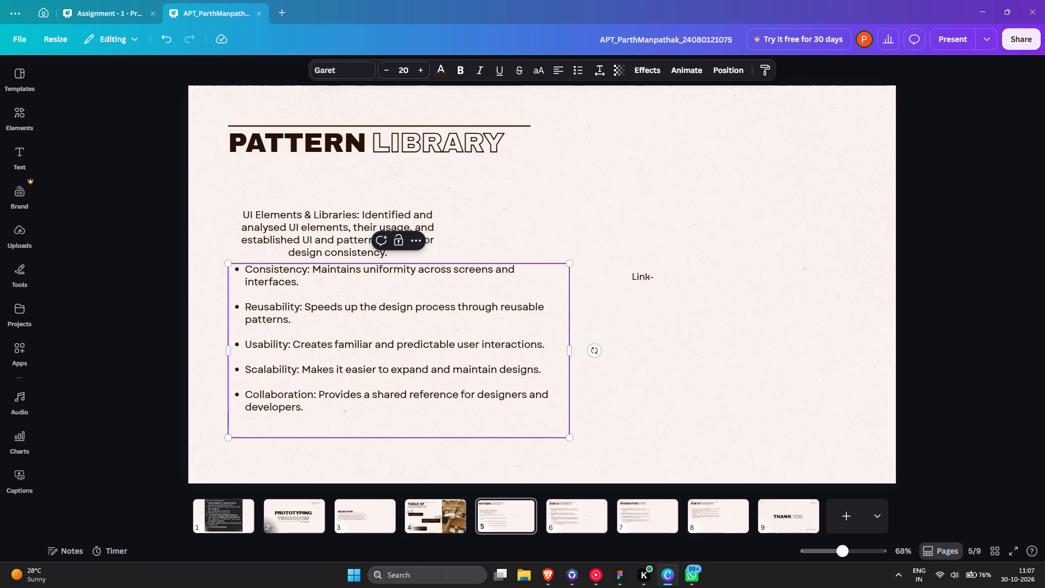
{"action": "key", "text": "BackSpace"}
{"action": "key", "text": "BackSpace"}
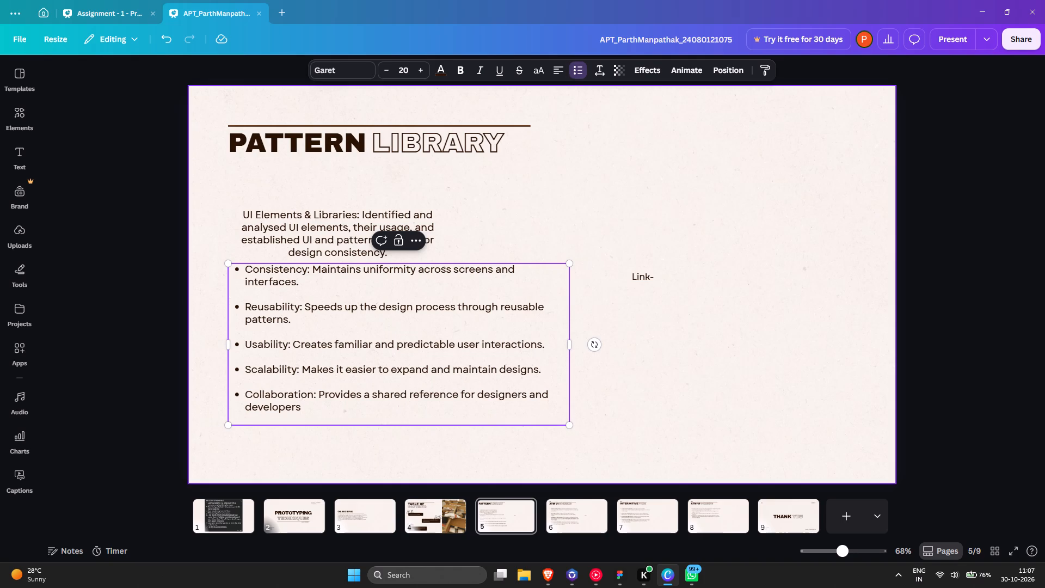
{"action": "key", "text": "period"}
{"action": "key", "text": "Delete"}
{"action": "key", "text": "ctrl+z"}
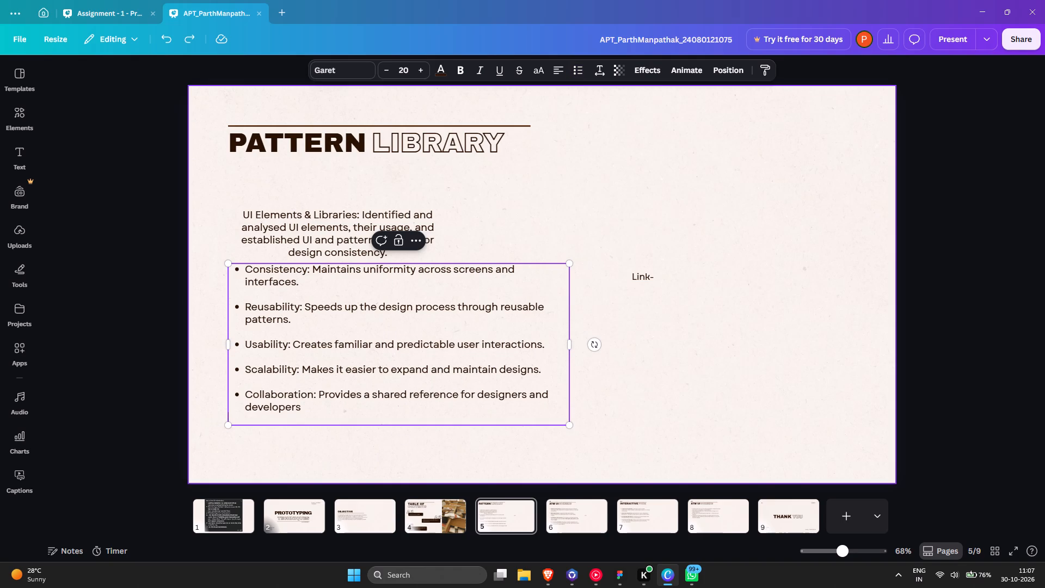
{"action": "double_click", "coordinate": [297, 416]}
{"action": "key", "text": "BackSpace"}
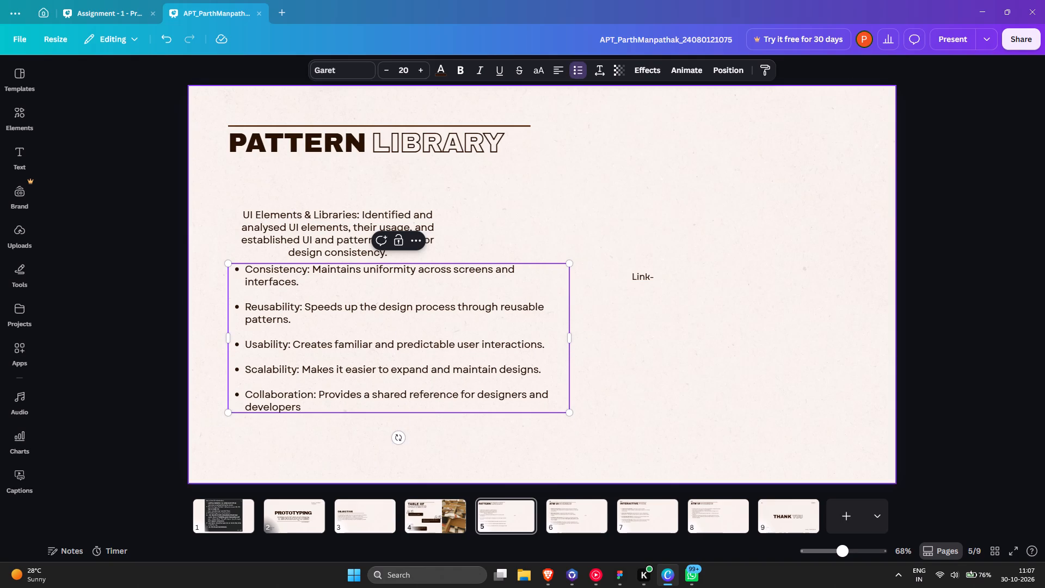
Move the bullet text box down to leave a gap below the UI Elements & Libraries paragraph.
{"action": "left_click", "coordinate": [321, 445]}
{"action": "left_click_drag", "start_coordinate": [312, 306], "coordinate": [314, 336]}
Delete the "Link-" text box from the Pattern Library slide.
{"action": "left_click", "coordinate": [633, 274]}
{"action": "key", "text": "Delete"}
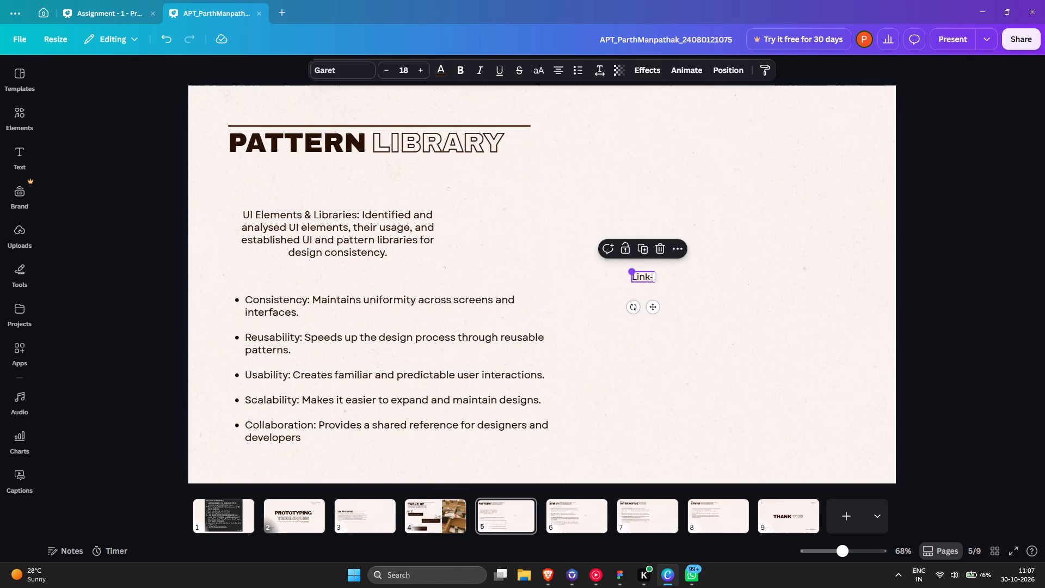
Widen the UI Elements & Libraries text box so it wraps to three lines and move it up close beneath the heading.
{"action": "left_click", "coordinate": [358, 225]}
{"action": "left_click_drag", "start_coordinate": [450, 233], "coordinate": [452, 233]}
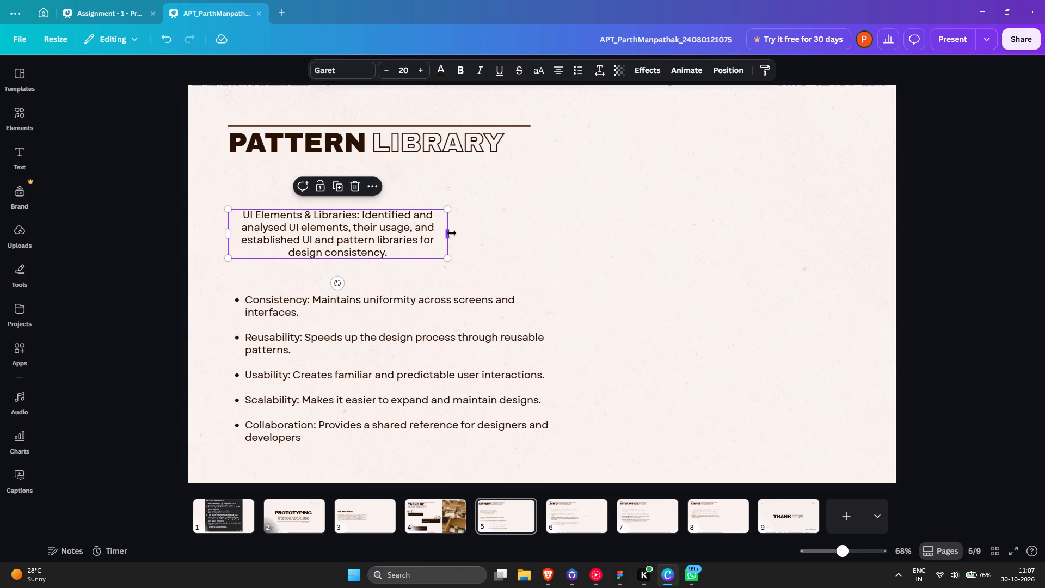
{"action": "left_click_drag", "start_coordinate": [452, 233], "coordinate": [474, 231]}
{"action": "left_click_drag", "start_coordinate": [395, 226], "coordinate": [394, 189]}
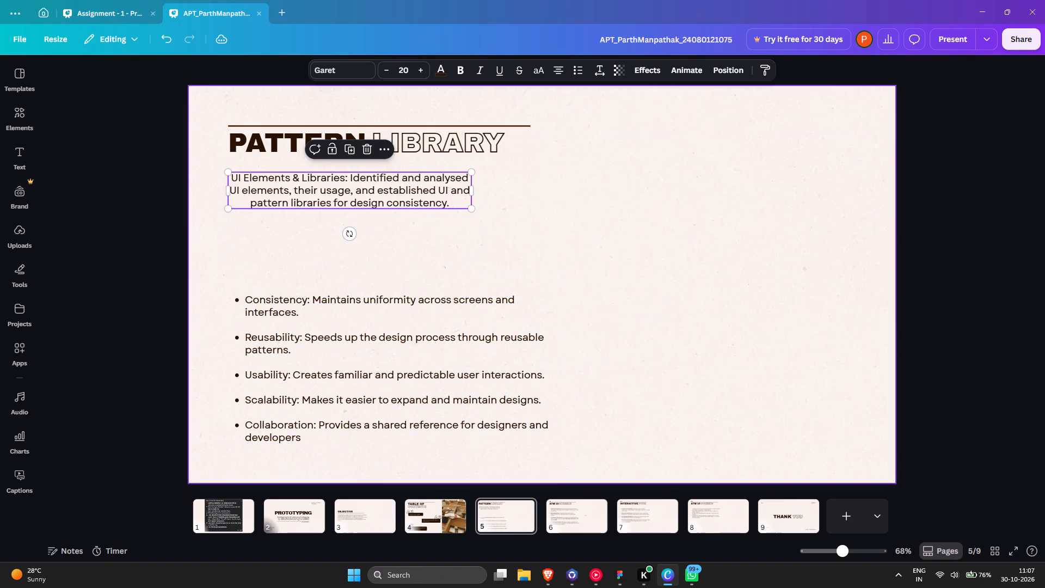
Left-align the UI Elements & Libraries paragraph and shift its text box slightly lower below the heading.
{"action": "left_click", "coordinate": [552, 71]}
{"action": "left_click", "coordinate": [528, 200]}
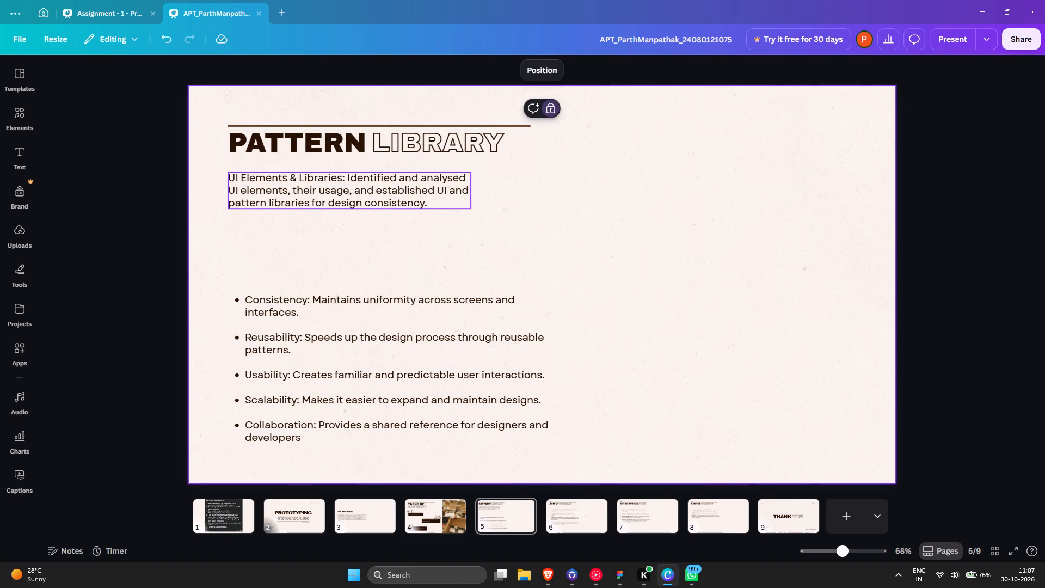
{"action": "double_click", "coordinate": [312, 185]}
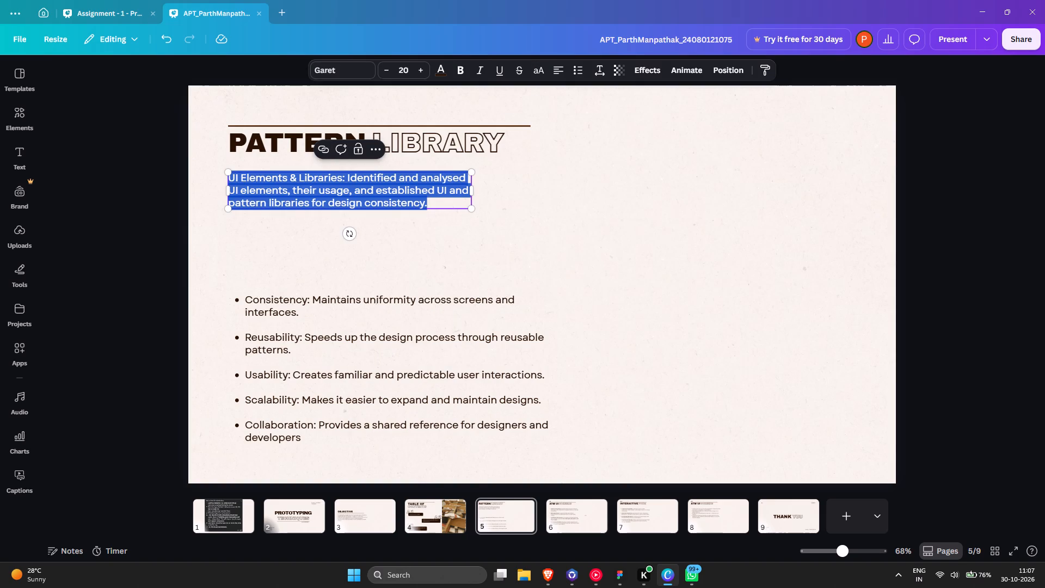
{"action": "left_click", "coordinate": [378, 250]}
{"action": "left_click_drag", "start_coordinate": [373, 204], "coordinate": [372, 211]}
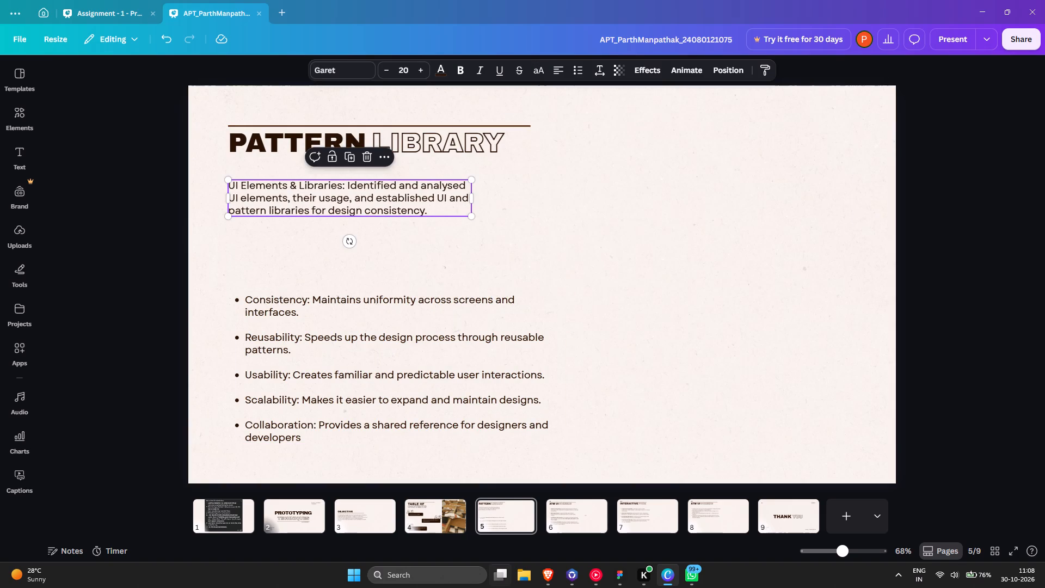
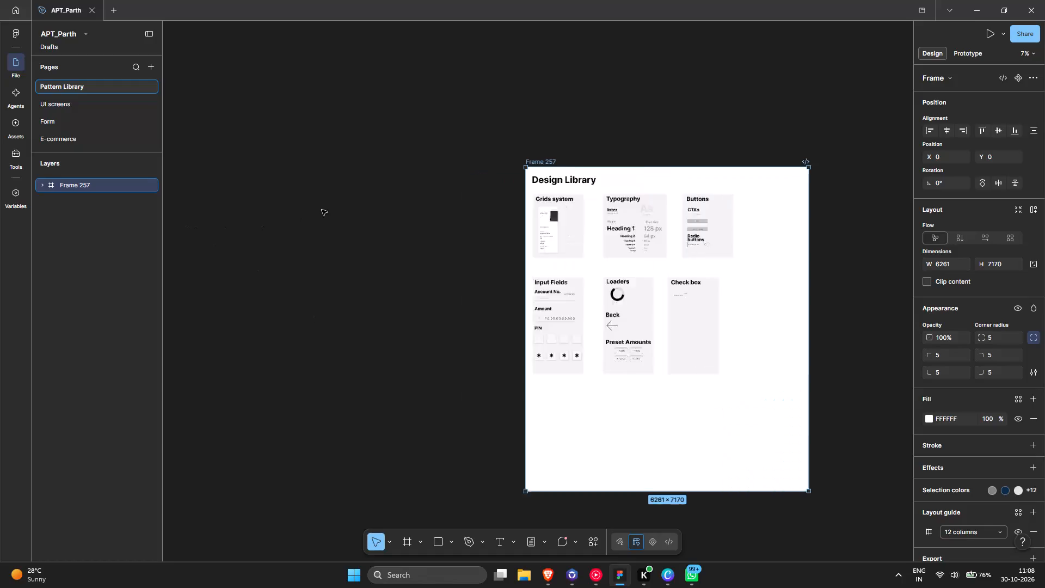
Widen the "Radio buttons" text box in the Buttons card to about 728 so the label fits on one line.
{"action": "scroll", "coordinate": [322, 210], "scroll_direction": "up", "scroll_amount": 1, "text": "ctrl"}
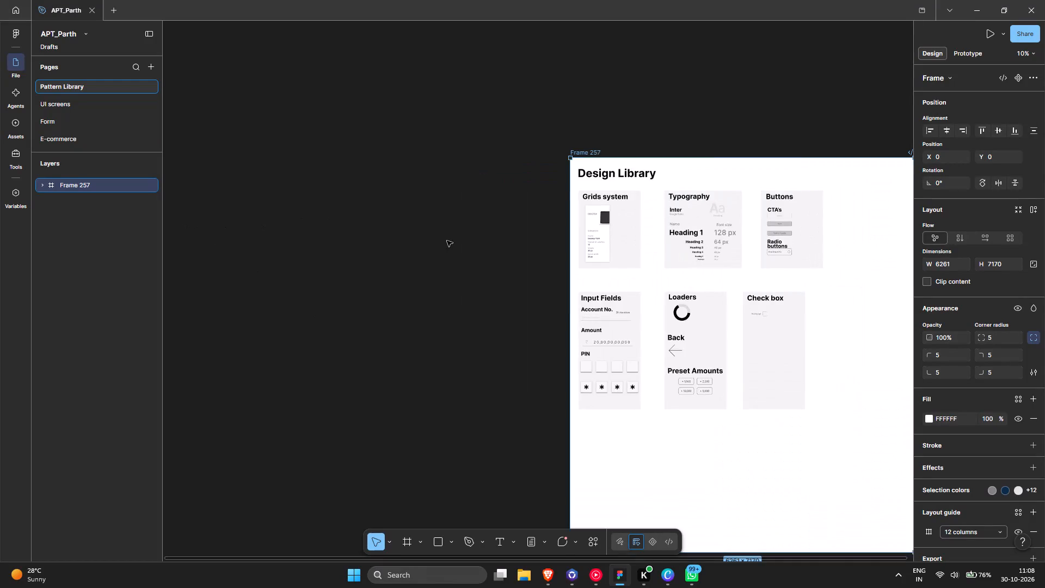
{"action": "scroll", "coordinate": [447, 241], "scroll_direction": "up", "scroll_amount": 1}
{"action": "middle_click_drag", "start_coordinate": [423, 243], "coordinate": [254, 122]}
{"action": "scroll", "coordinate": [634, 254], "scroll_direction": "up", "scroll_amount": 1, "text": "ctrl"}
{"action": "scroll", "coordinate": [623, 241], "scroll_direction": "up", "scroll_amount": 2}
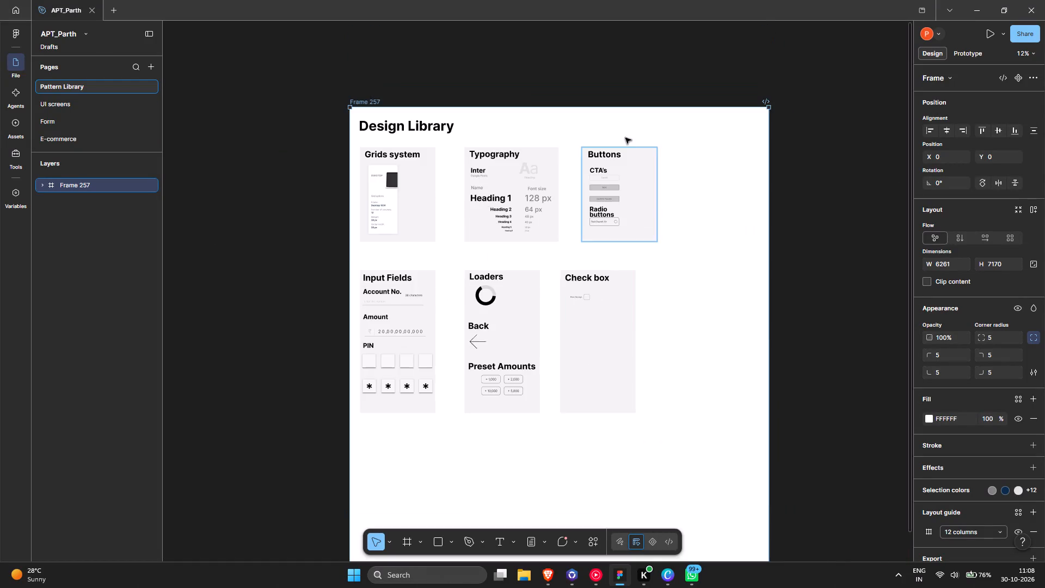
{"action": "scroll", "coordinate": [600, 200], "scroll_direction": "up", "scroll_amount": 4, "text": "ctrl"}
{"action": "left_click", "coordinate": [601, 199]}
{"action": "left_click_drag", "start_coordinate": [638, 207], "coordinate": [643, 207]}
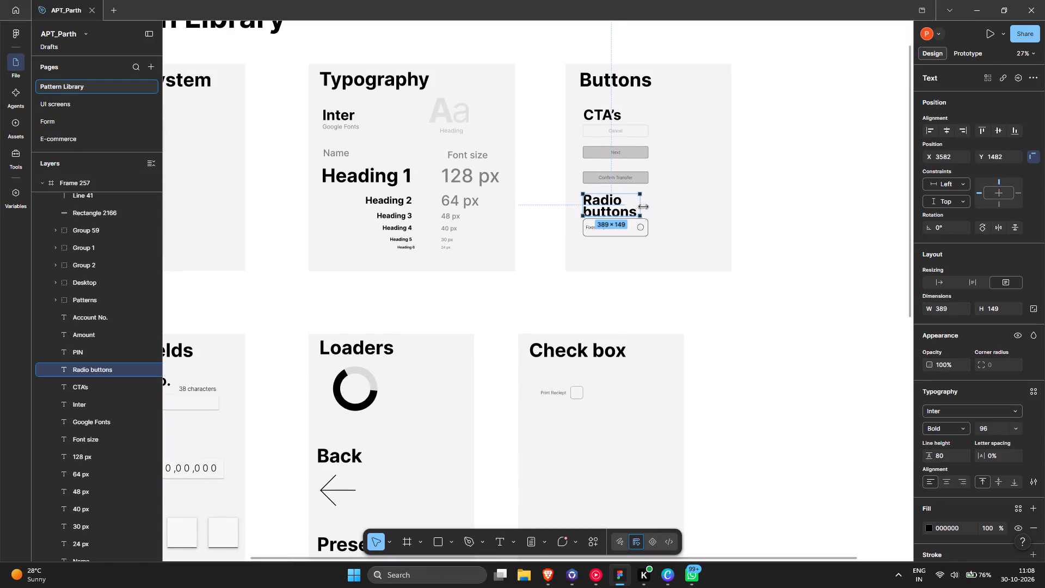
{"action": "left_click_drag", "start_coordinate": [643, 207], "coordinate": [690, 213]}
Move the "Radio buttons" label slightly down, closer to the radio option beneath it, and deselect it.
{"action": "left_click_drag", "start_coordinate": [621, 204], "coordinate": [621, 205]}
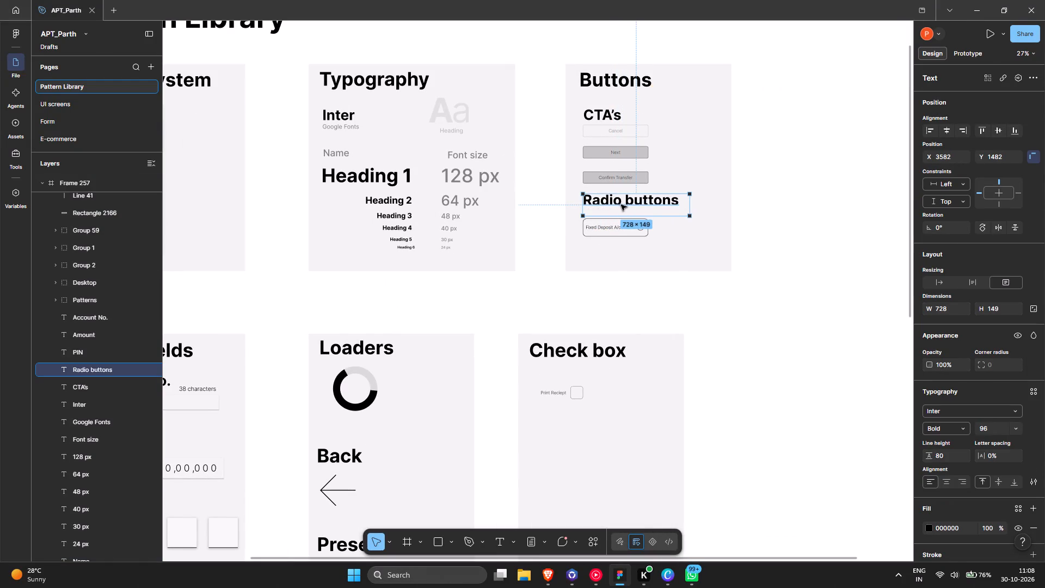
{"action": "left_click_drag", "start_coordinate": [621, 205], "coordinate": [620, 213]}
{"action": "scroll", "coordinate": [690, 217], "scroll_direction": "down", "scroll_amount": 2, "text": "ctrl"}
{"action": "middle_click_drag", "start_coordinate": [702, 238], "coordinate": [733, 193]}
{"action": "scroll", "coordinate": [733, 194], "scroll_direction": "down", "scroll_amount": 1, "text": "ctrl"}
{"action": "left_click", "coordinate": [303, 281]}
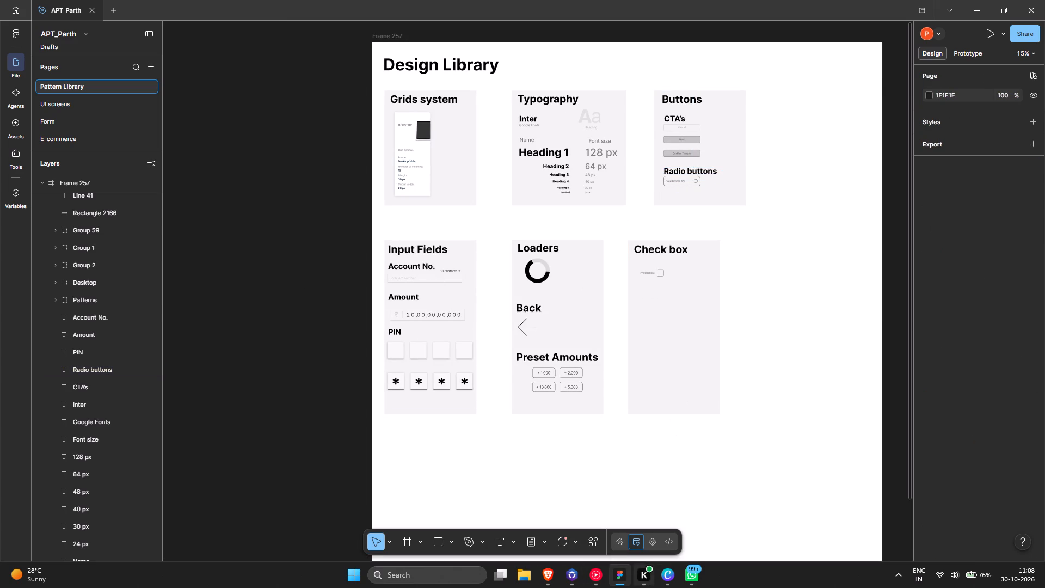
Switch to the Brave browser, search the web for "pattern library visual" in a new tab, expand the summary and open the image results.
{"action": "left_click", "coordinate": [551, 576]}
{"action": "left_click", "coordinate": [918, 0]}
{"action": "type", "text": "pattern library"}
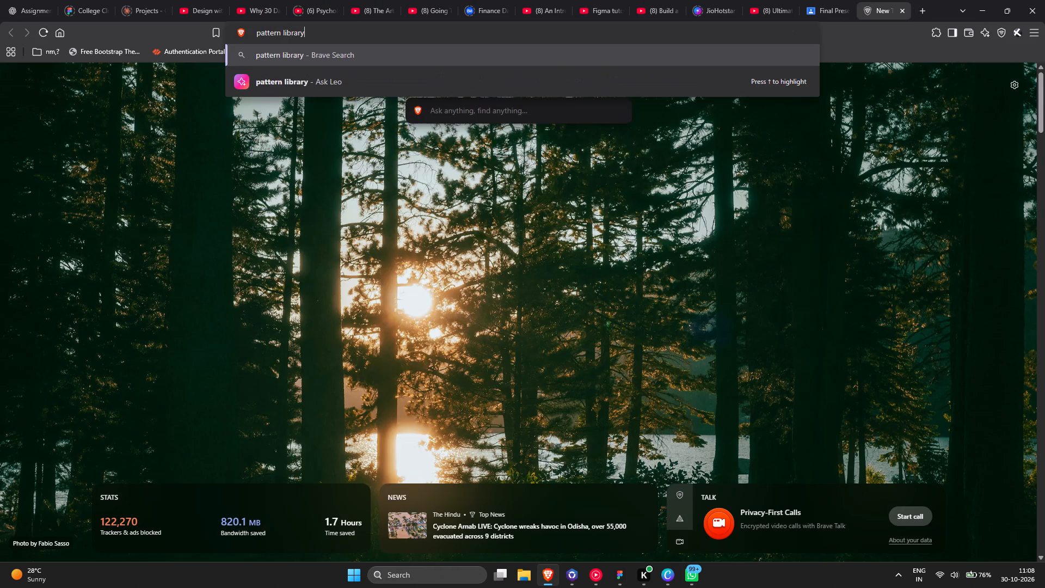
{"action": "key", "text": "space"}
{"action": "type", "text": "visual"}
{"action": "key", "text": "Return"}
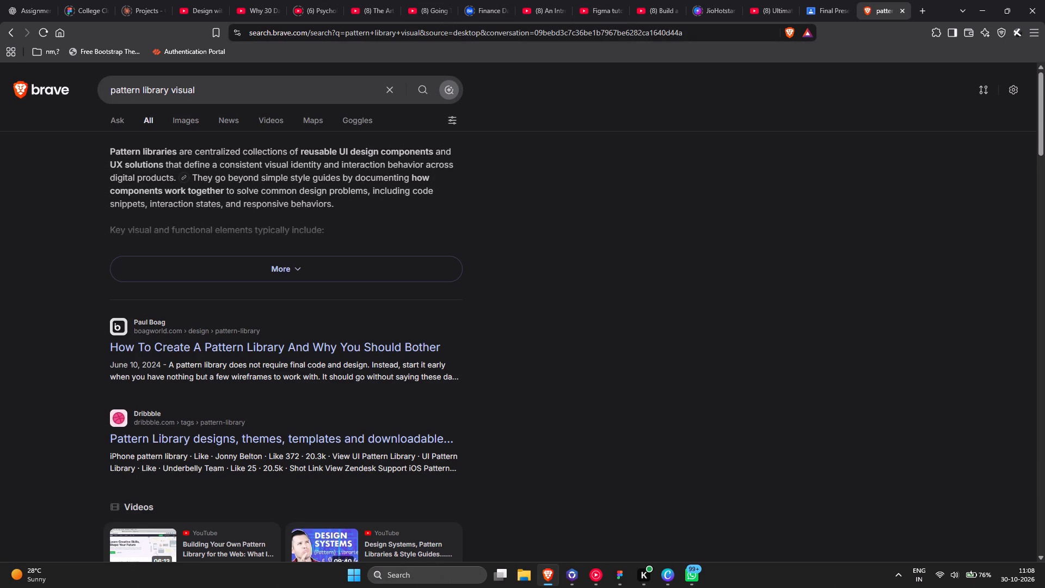
{"action": "left_click", "coordinate": [259, 282]}
{"action": "left_click", "coordinate": [255, 269]}
{"action": "left_click", "coordinate": [181, 122]}
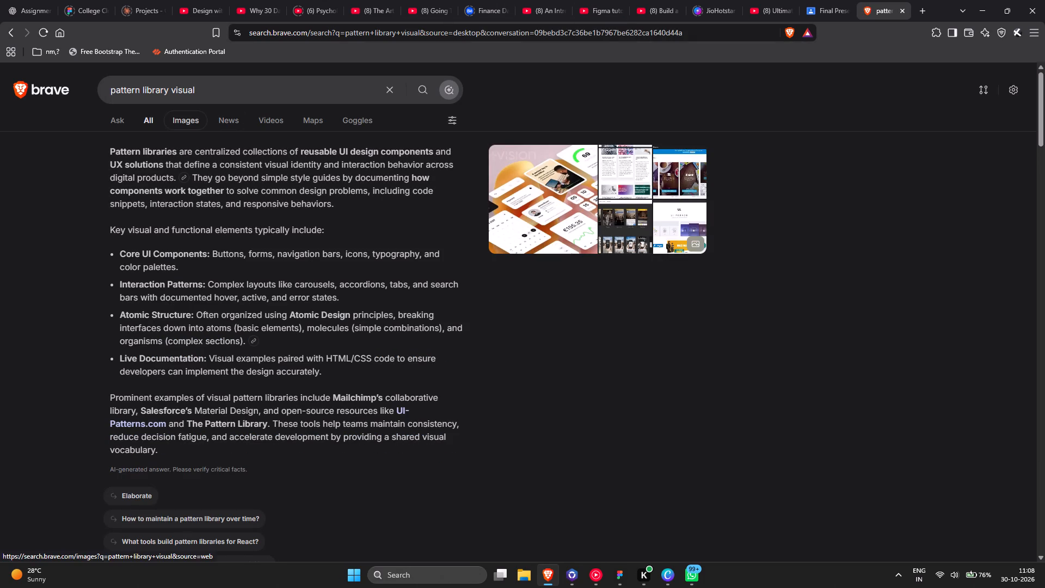
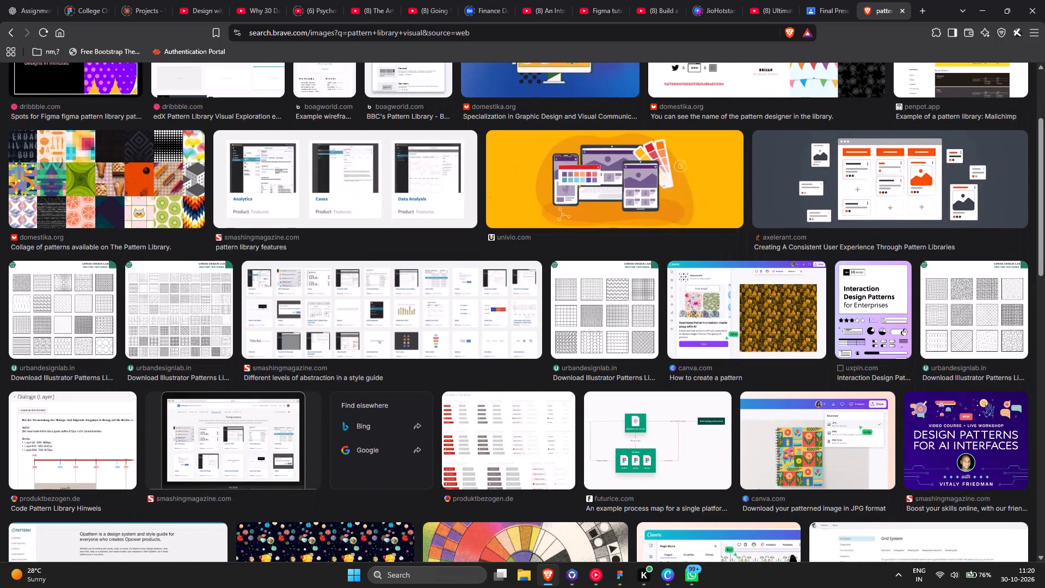
Shorten the image search query to "pattern library" and run the search.
{"action": "scroll", "coordinate": [700, 307], "scroll_direction": "up", "scroll_amount": 8}
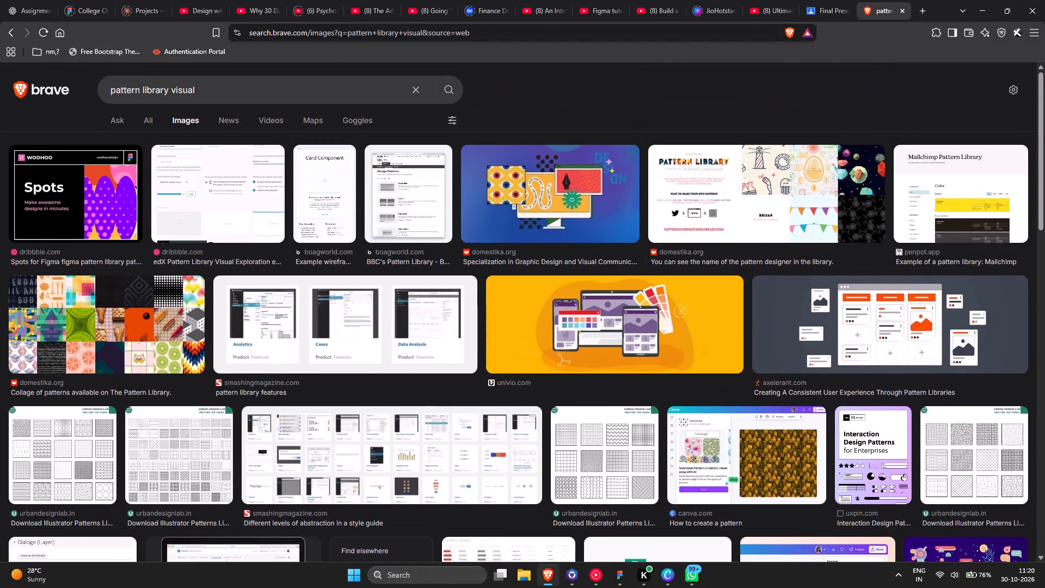
{"action": "left_click", "coordinate": [206, 87]}
{"action": "key", "text": "BackSpace"}
{"action": "key", "text": "BackSpace"}
{"action": "key", "text": "BackSpace"}
{"action": "key", "text": "BackSpace"}
{"action": "key", "text": "BackSpace"}
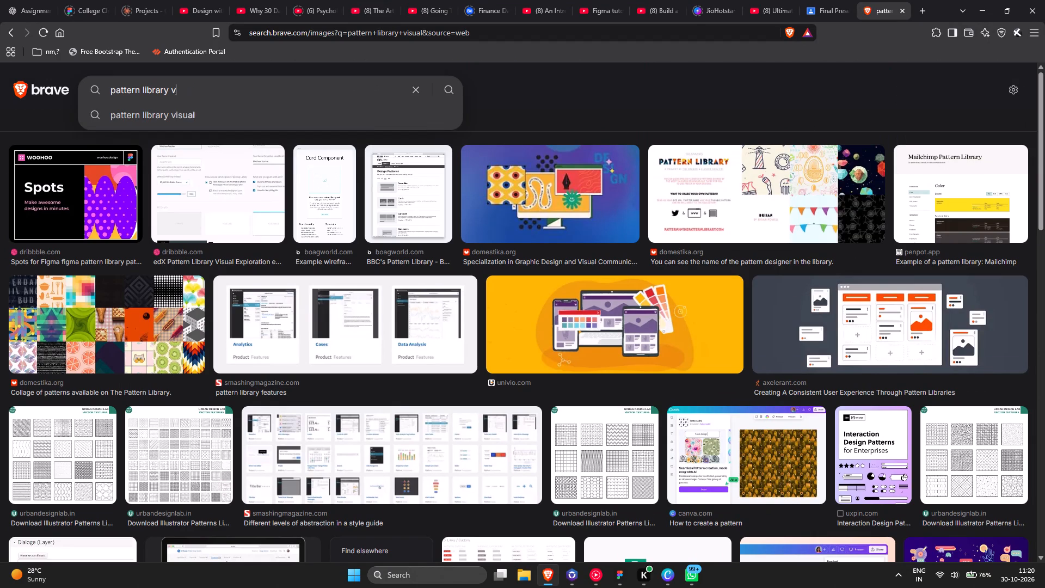
{"action": "key", "text": "BackSpace"}
{"action": "key", "text": "Return"}
{"action": "key", "text": "backslash"}
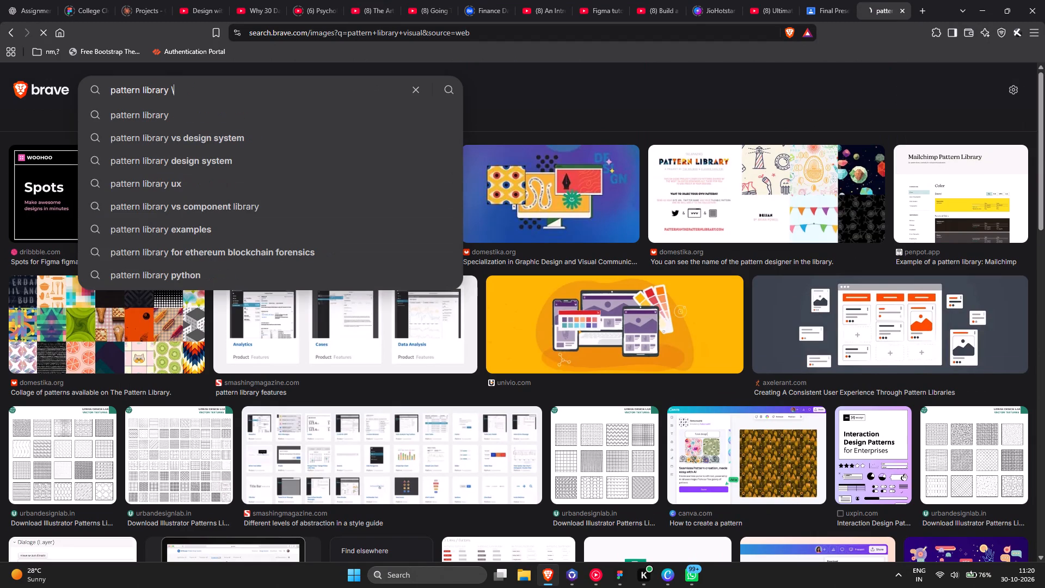
{"action": "key", "text": "BackSpace"}
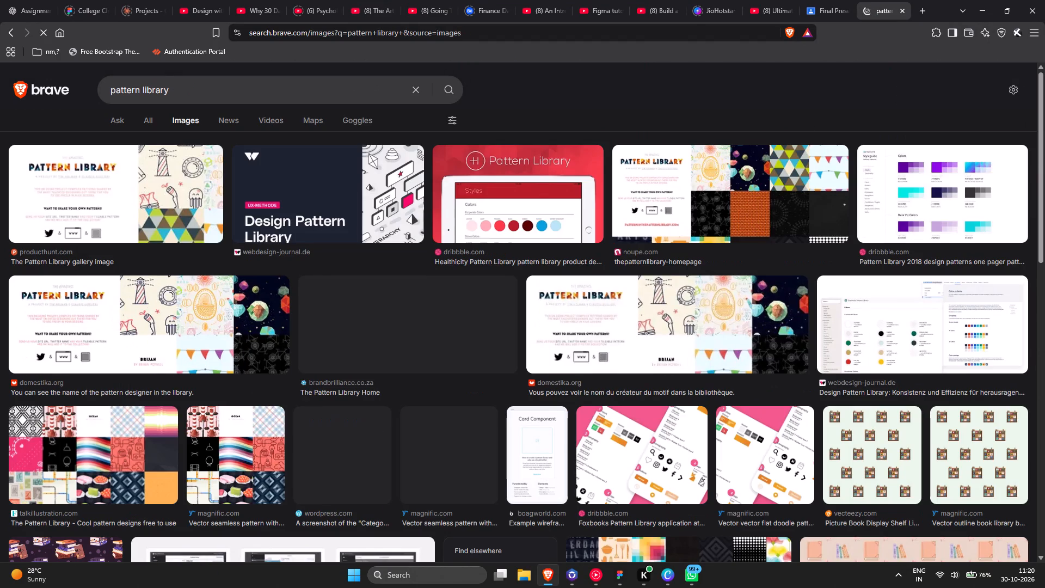
Preview the webdesign-journal.de "Design Pattern Library" image and browse the surrounding image results.
{"action": "scroll", "coordinate": [911, 212], "scroll_direction": "down", "scroll_amount": 3}
{"action": "left_click", "coordinate": [867, 217]}
{"action": "scroll", "coordinate": [464, 228], "scroll_direction": "down", "scroll_amount": 4}
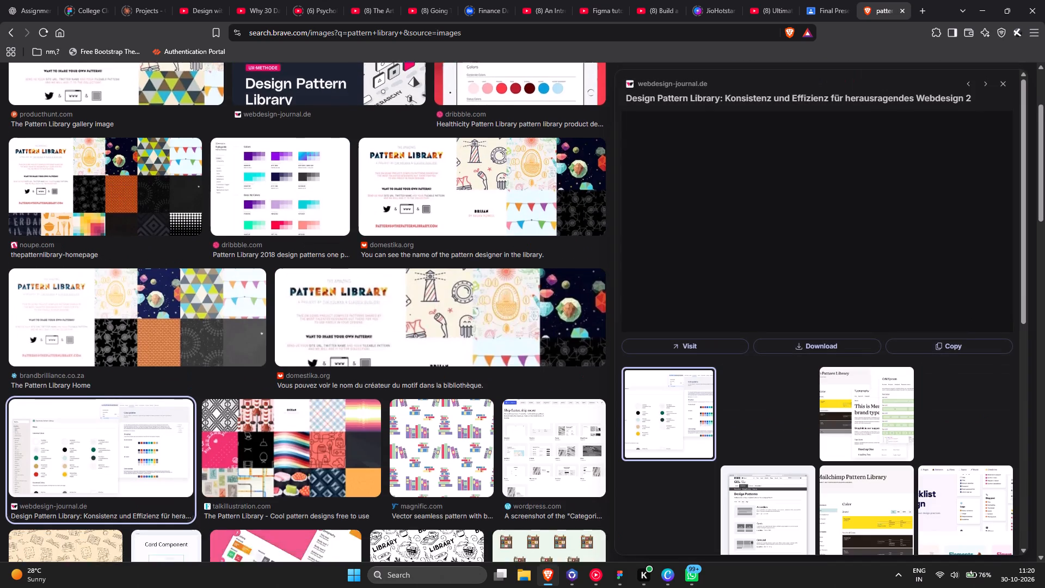
{"action": "scroll", "coordinate": [464, 228], "scroll_direction": "down", "scroll_amount": 2}
{"action": "scroll", "coordinate": [300, 261], "scroll_direction": "down", "scroll_amount": 4}
{"action": "scroll", "coordinate": [206, 246], "scroll_direction": "up", "scroll_amount": 17}
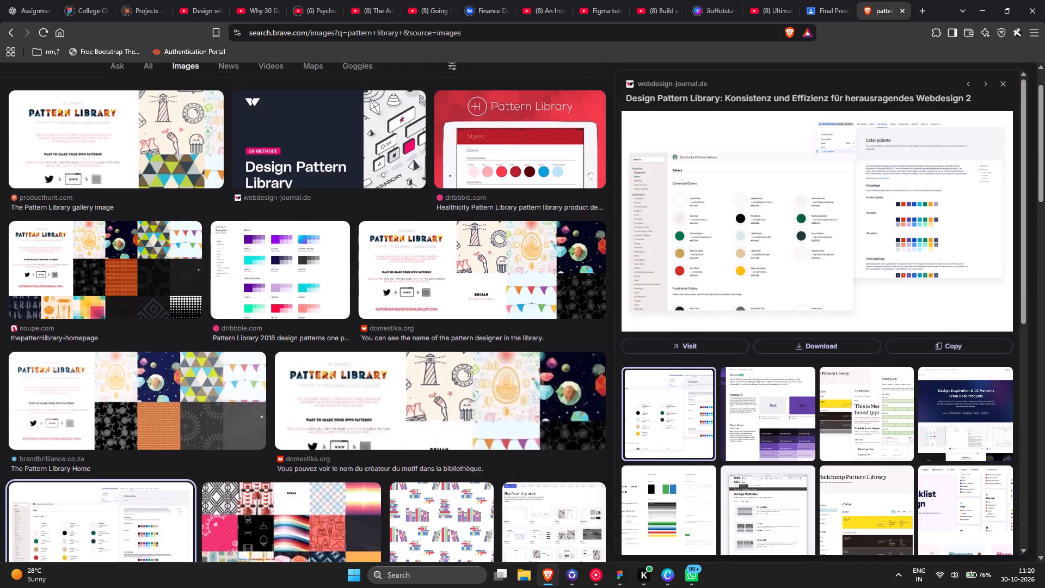
Refine the image search to "ui pattern library".
{"action": "scroll", "coordinate": [67, 101], "scroll_direction": "up", "scroll_amount": 2}
{"action": "left_click", "coordinate": [111, 91]}
{"action": "type", "text": "ui"}
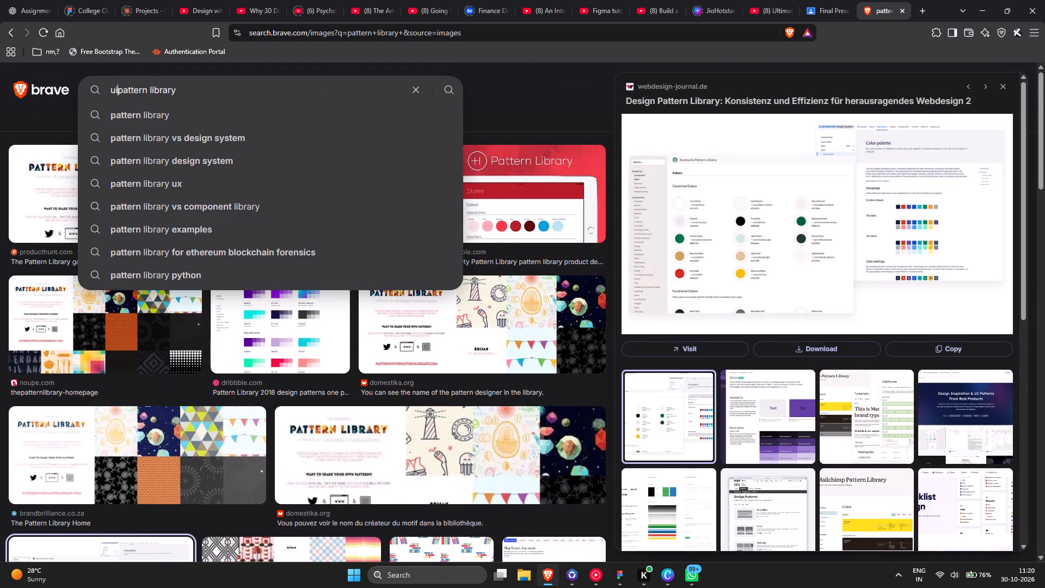
{"action": "key", "text": "space"}
{"action": "key", "text": "Return"}
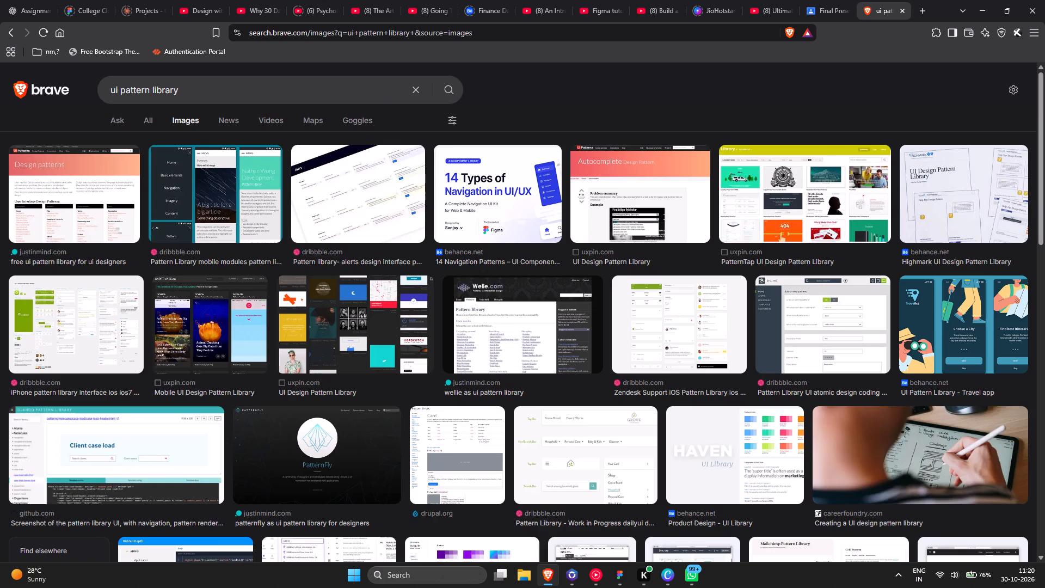
Open the "Highmark UI Design Pattern Library" result from behance.net and copy its image.
{"action": "left_click", "coordinate": [934, 195]}
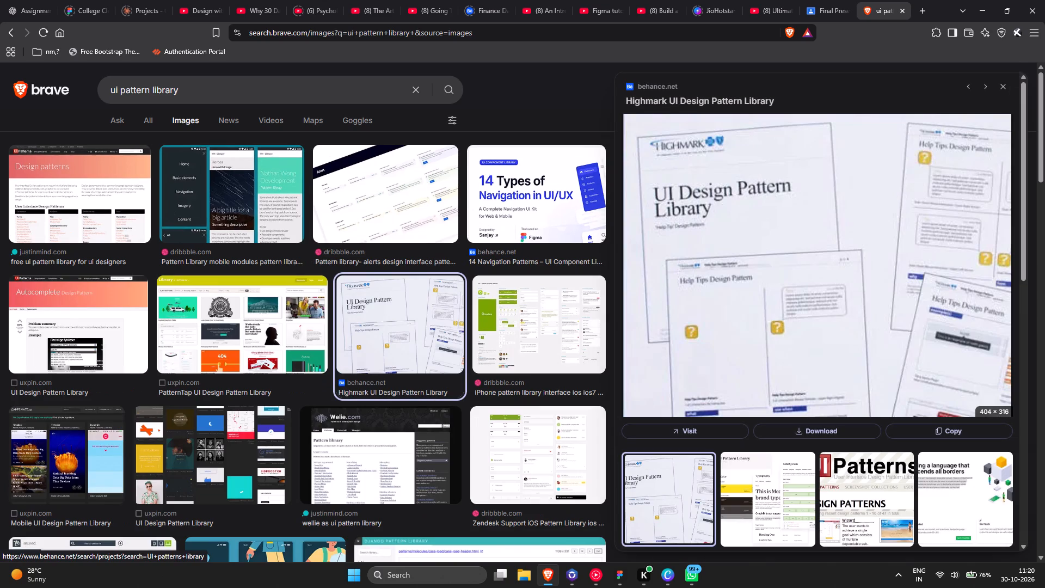
{"action": "right_click", "coordinate": [831, 206]}
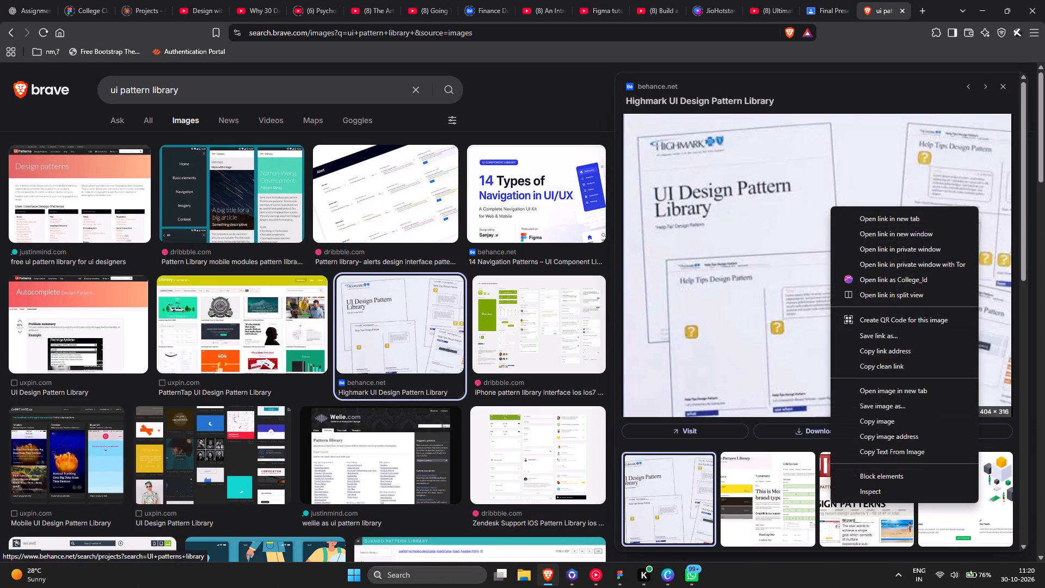
{"action": "left_click", "coordinate": [885, 425]}
Preview the dribbble.com iPhone pattern library image that follows the Highmark result.
{"action": "scroll", "coordinate": [426, 286], "scroll_direction": "down", "scroll_amount": 3}
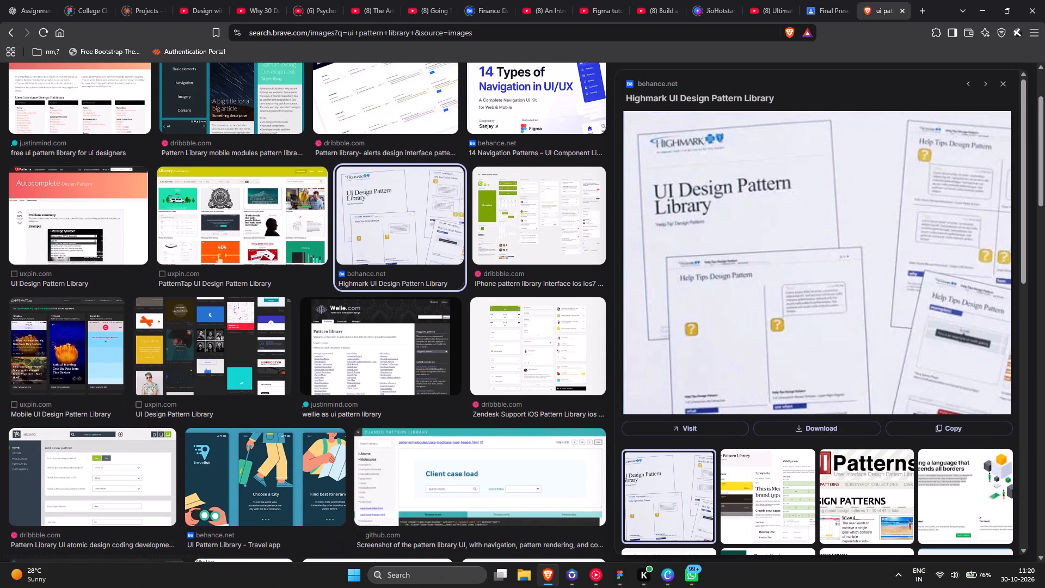
{"action": "left_click", "coordinate": [525, 225]}
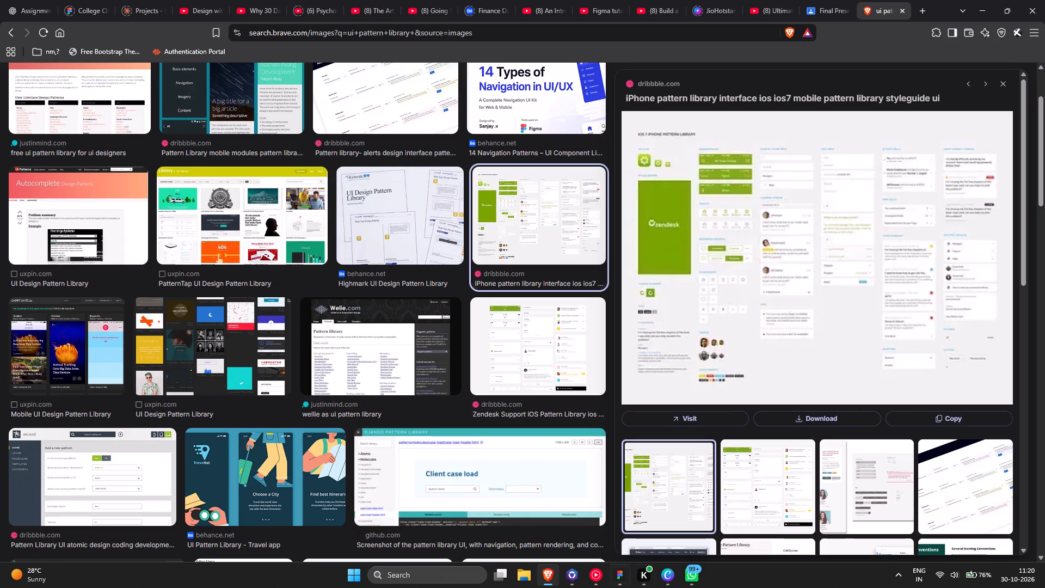
Switch to Canva, paste the Highmark image onto the Pattern Library slide, enlarge it slightly and position it beside the bullet list.
{"action": "left_click", "coordinate": [663, 578]}
{"action": "key", "text": "ctrl+v"}
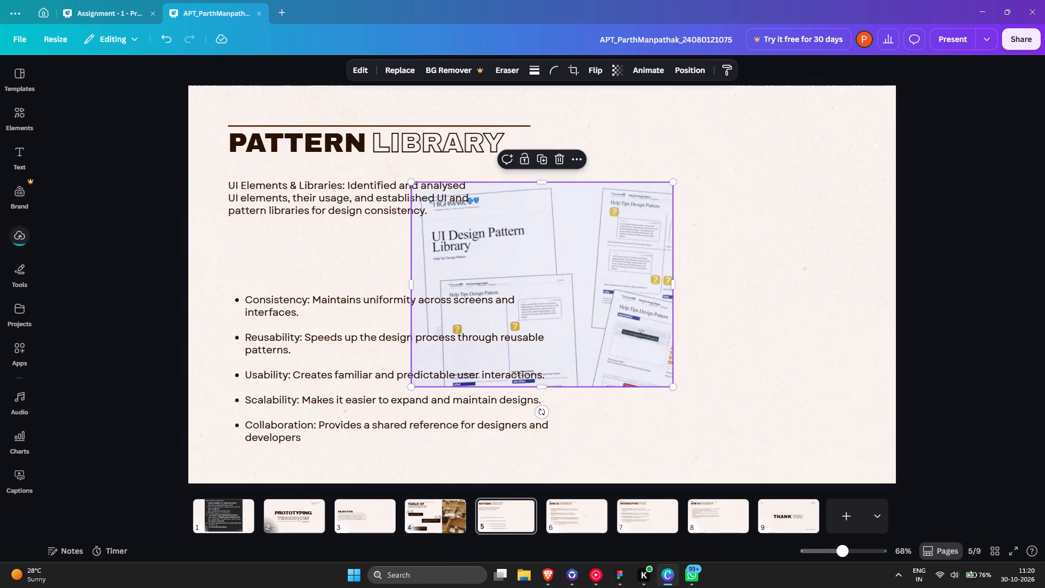
{"action": "left_click_drag", "start_coordinate": [520, 284], "coordinate": [718, 220]}
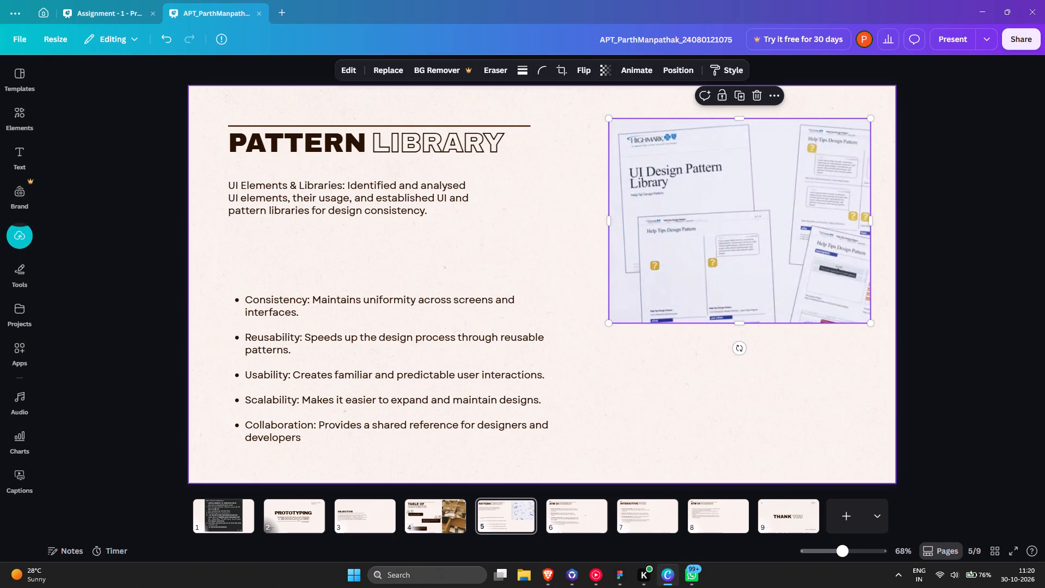
{"action": "left_click_drag", "start_coordinate": [606, 317], "coordinate": [604, 325]}
{"action": "left_click_drag", "start_coordinate": [606, 324], "coordinate": [582, 357]}
{"action": "left_click_drag", "start_coordinate": [629, 317], "coordinate": [632, 375]}
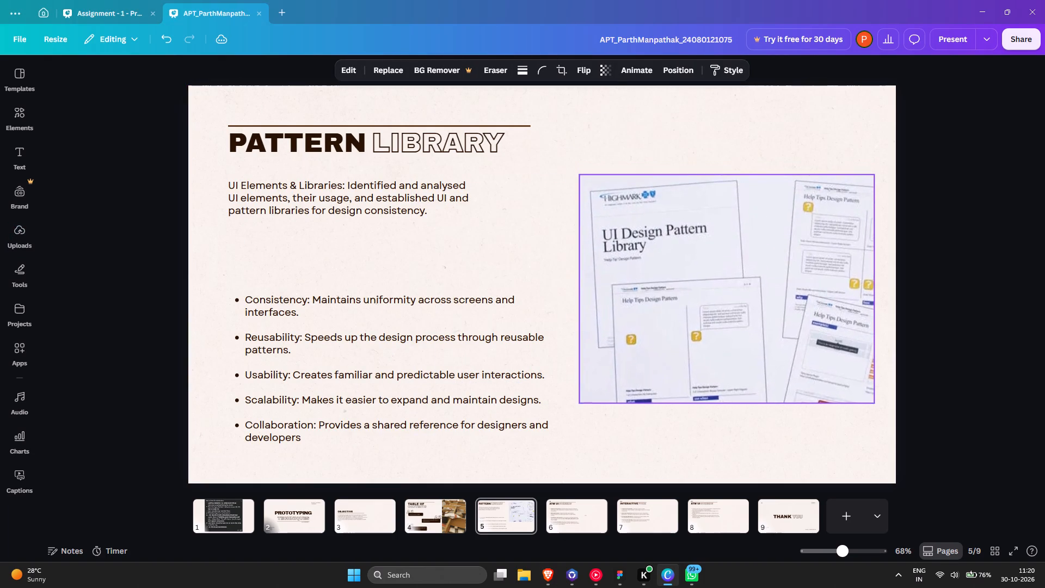
{"action": "left_click_drag", "start_coordinate": [632, 375], "coordinate": [626, 381]}
{"action": "left_click", "coordinate": [662, 154]}
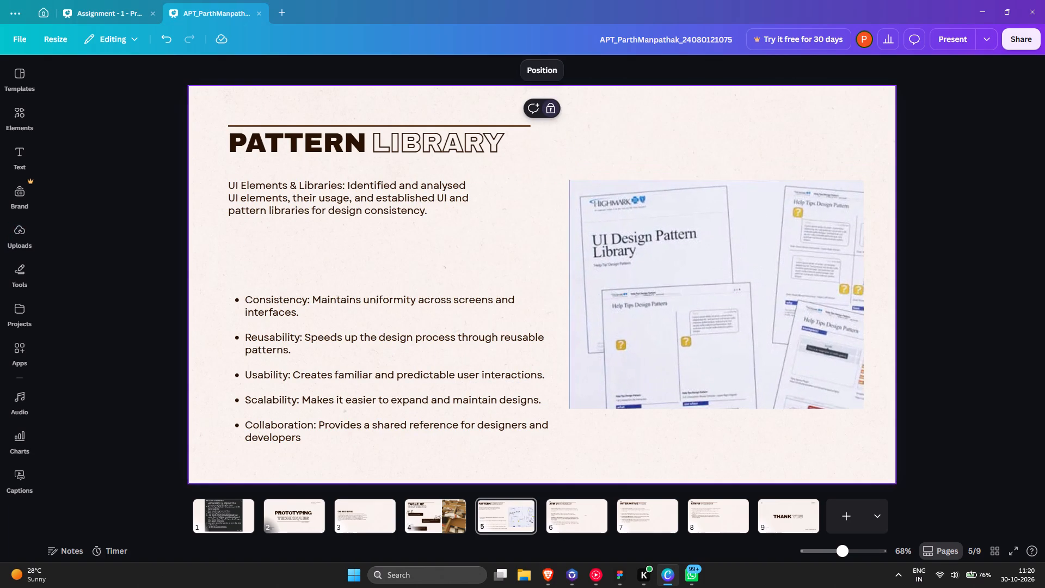
{"action": "left_click", "coordinate": [672, 234]}
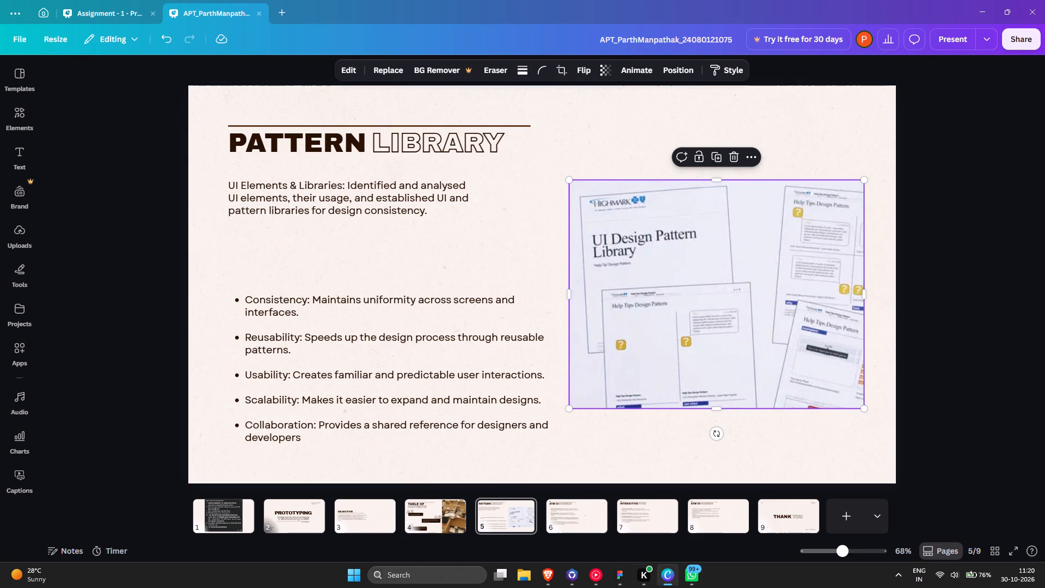
Switch back to the Brave browser and bring up the YouTube Music window.
{"action": "left_click", "coordinate": [546, 569]}
{"action": "left_click", "coordinate": [602, 573]}
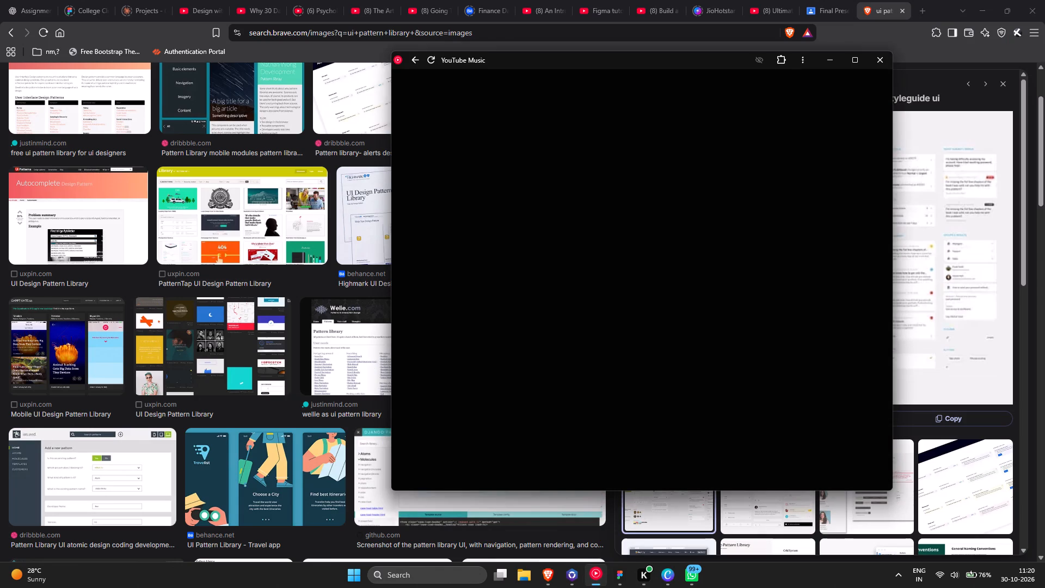
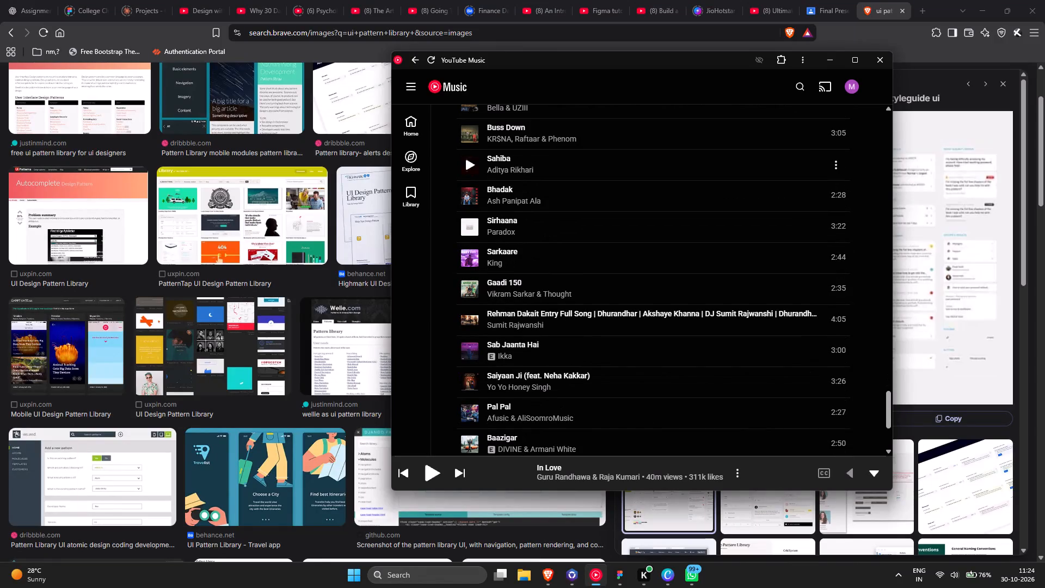
Look through the songs in the YouTube Music Up Next queue.
{"action": "scroll", "coordinate": [544, 207], "scroll_direction": "down", "scroll_amount": 6}
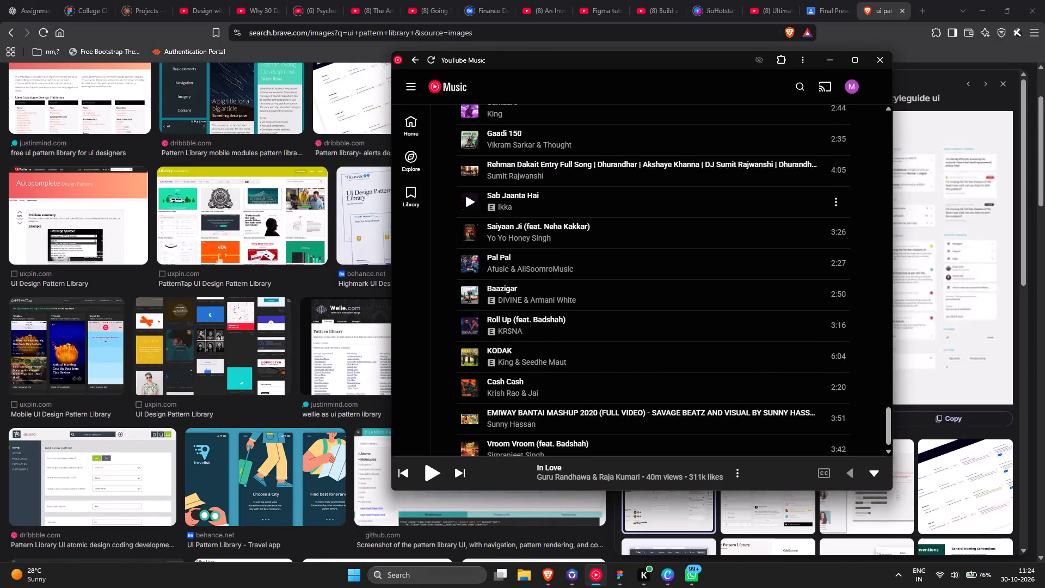
{"action": "scroll", "coordinate": [545, 207], "scroll_direction": "down", "scroll_amount": 3}
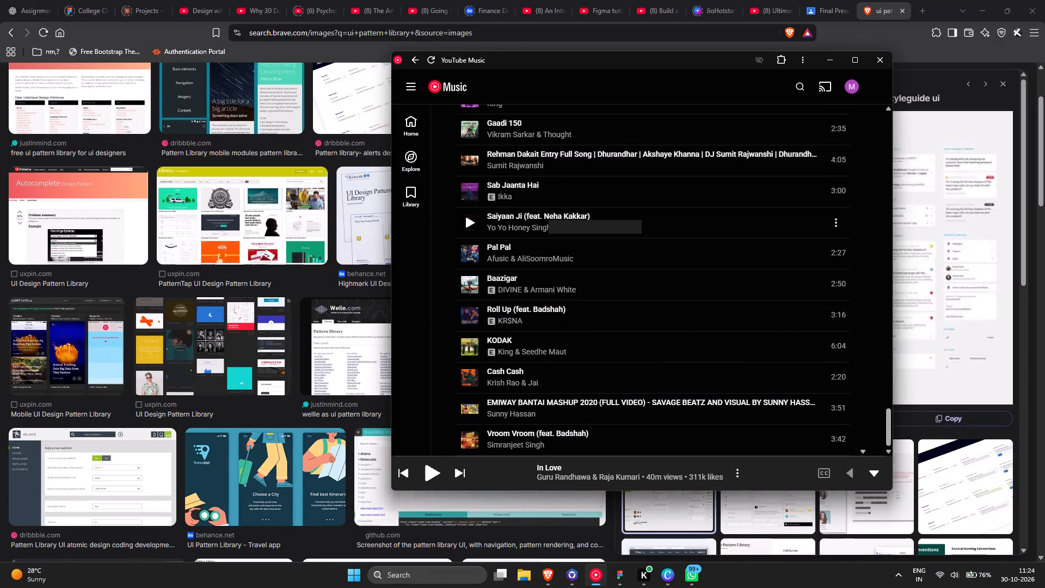
{"action": "scroll", "coordinate": [543, 212], "scroll_direction": "up", "scroll_amount": 20}
{"action": "scroll", "coordinate": [543, 212], "scroll_direction": "up", "scroll_amount": 19}
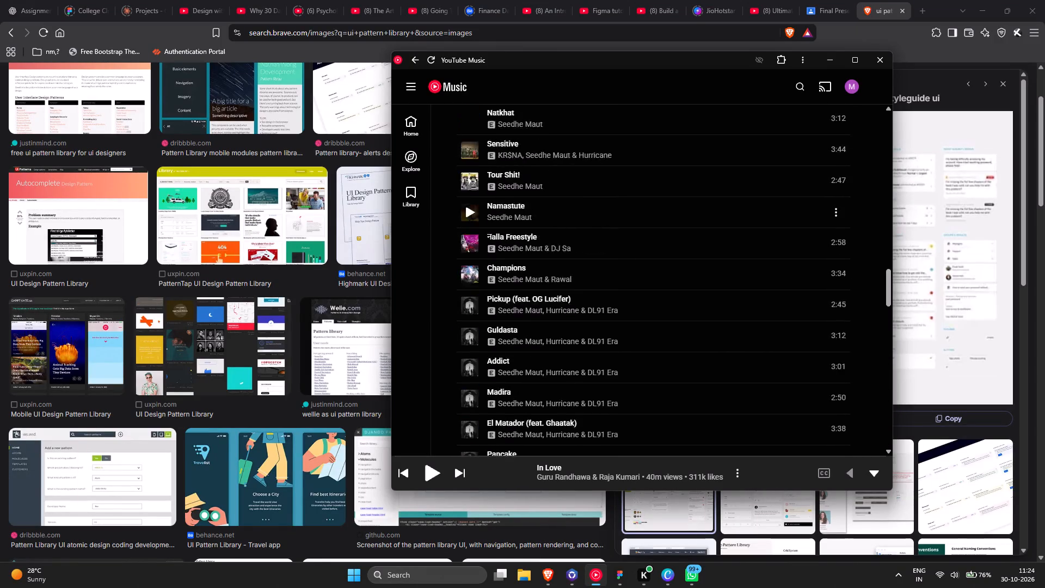
{"action": "scroll", "coordinate": [543, 212], "scroll_direction": "up", "scroll_amount": 20}
{"action": "scroll", "coordinate": [543, 212], "scroll_direction": "up", "scroll_amount": 13}
{"action": "scroll", "coordinate": [542, 212], "scroll_direction": "down", "scroll_amount": 2}
{"action": "scroll", "coordinate": [542, 212], "scroll_direction": "up", "scroll_amount": 6}
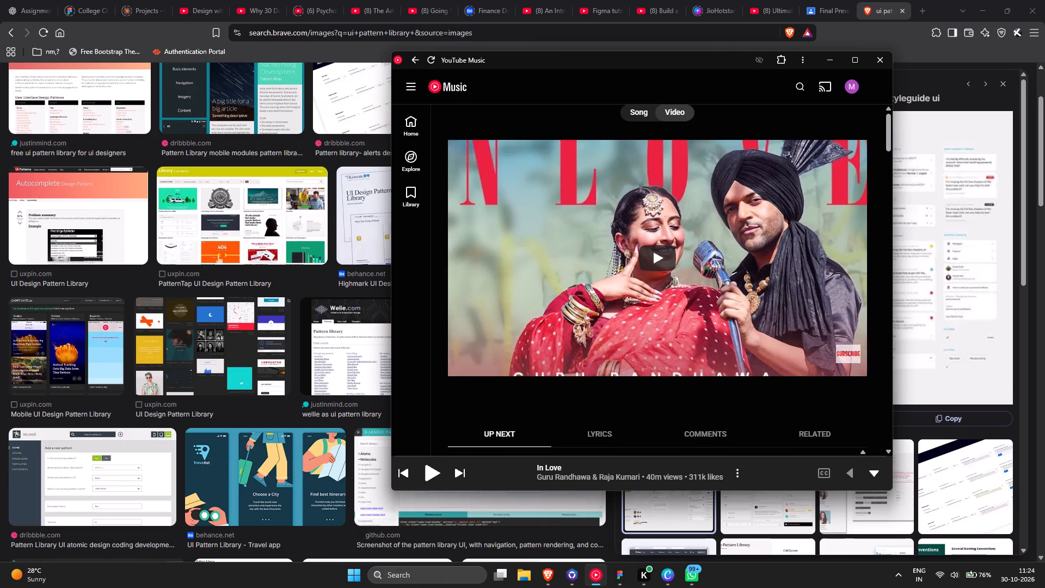
{"action": "scroll", "coordinate": [614, 251], "scroll_direction": "up", "scroll_amount": 6}
{"action": "left_click", "coordinate": [397, 125]}
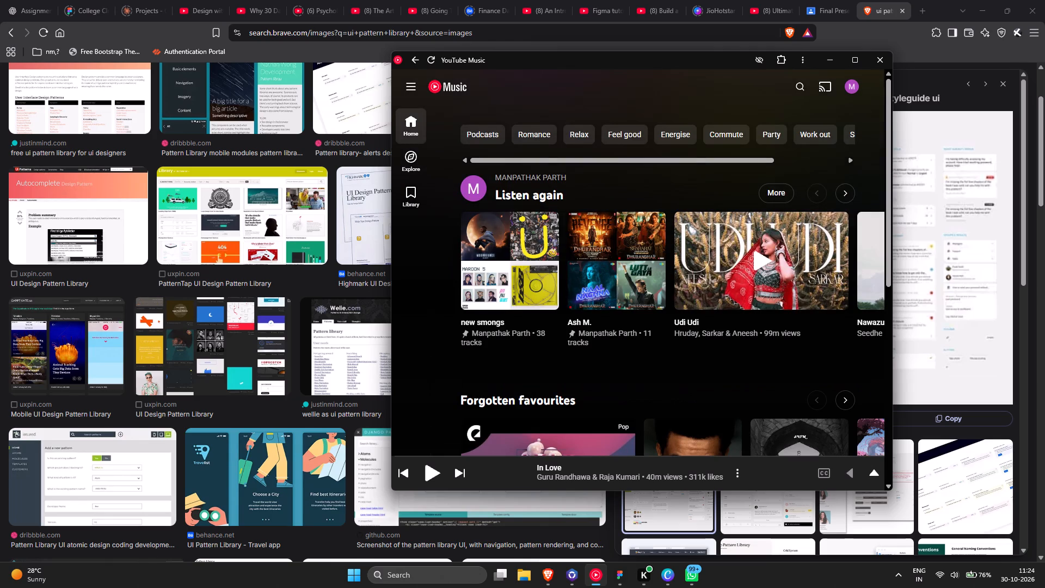
{"action": "scroll", "coordinate": [691, 314], "scroll_direction": "down", "scroll_amount": 10}
{"action": "scroll", "coordinate": [722, 299], "scroll_direction": "up", "scroll_amount": 9}
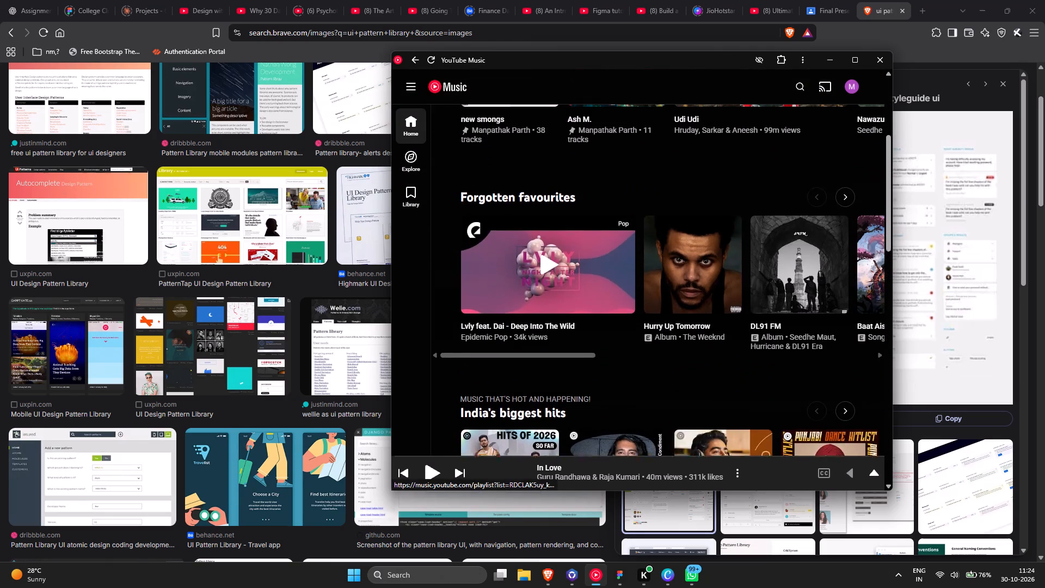
{"action": "scroll", "coordinate": [691, 307], "scroll_direction": "up", "scroll_amount": 1}
{"action": "left_click", "coordinate": [641, 295]}
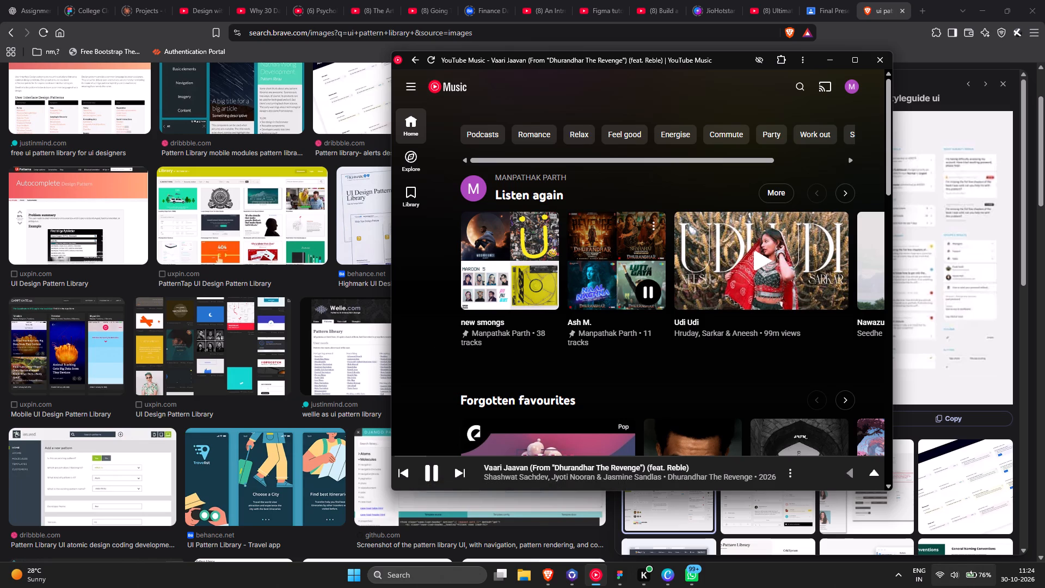
{"action": "left_click", "coordinate": [640, 288]}
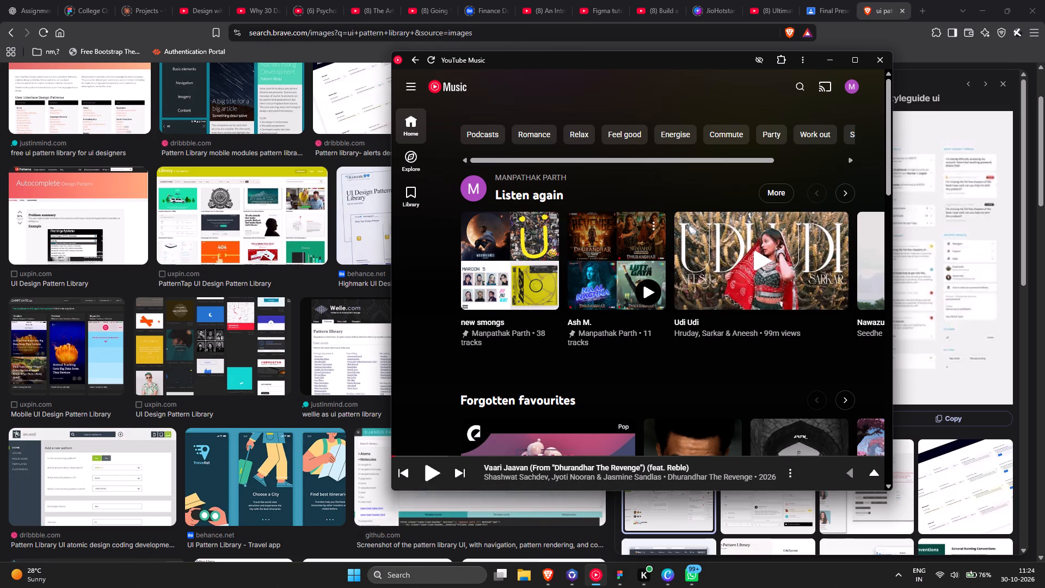
Minimise the YouTube Music window to return to the pattern library image results.
{"action": "left_click", "coordinate": [828, 66]}
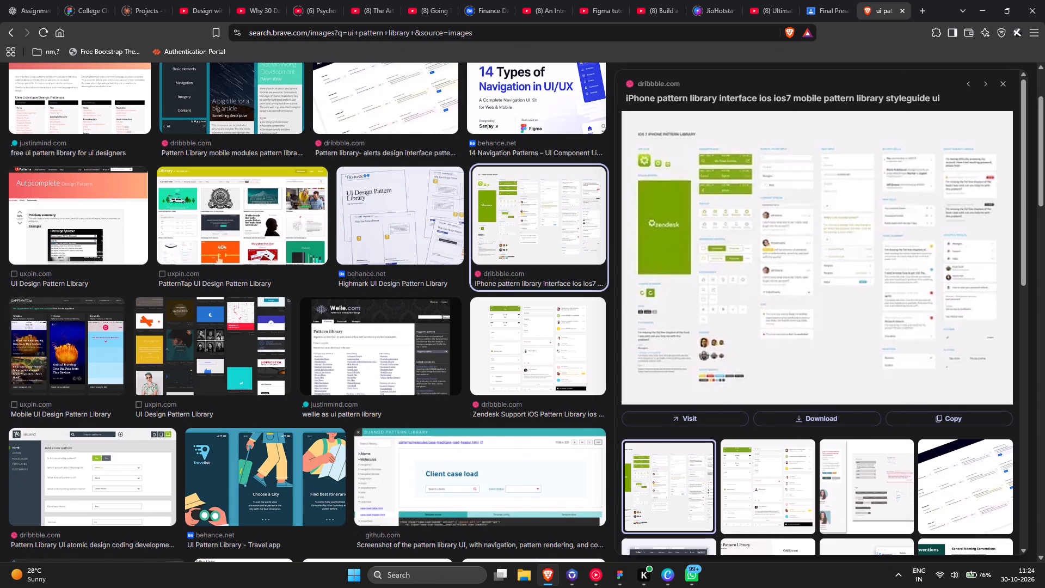
Show the bookmarks in the side panel, look through the Bookmarks bar folder and close the panel.
{"action": "left_click", "coordinate": [1033, 32]}
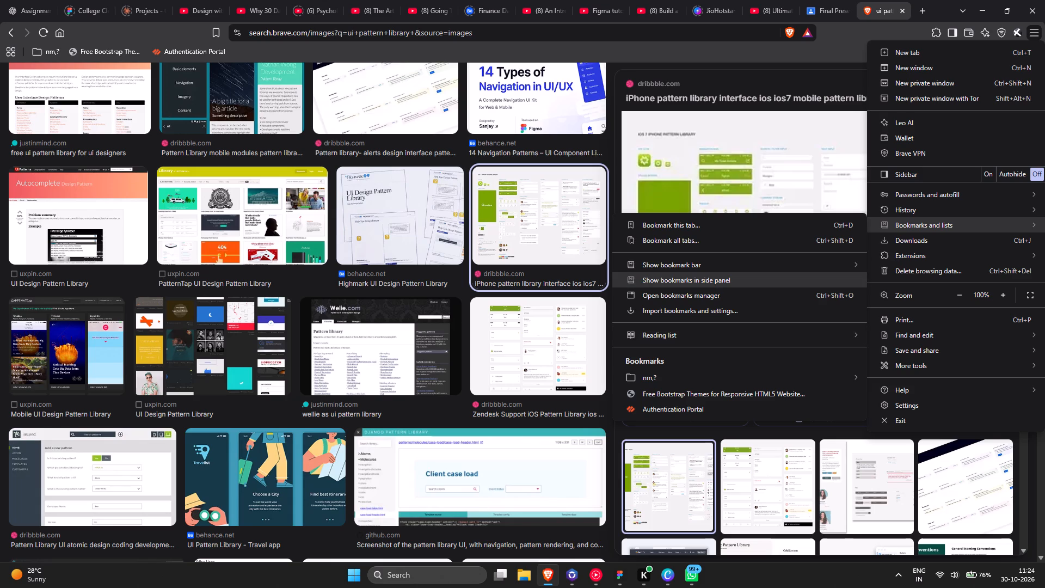
{"action": "left_click", "coordinate": [680, 269]}
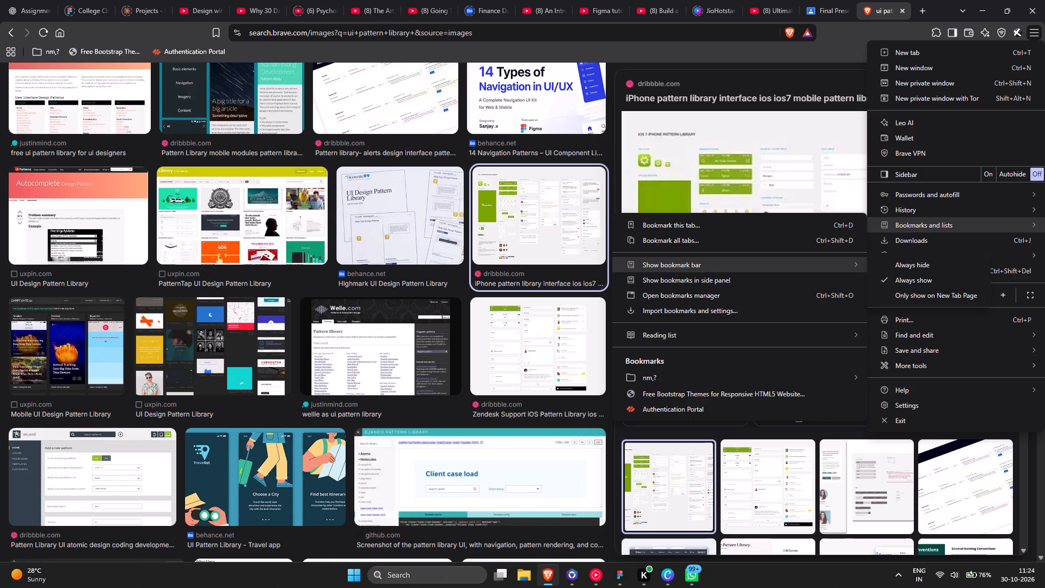
{"action": "left_click", "coordinate": [835, 266]}
{"action": "left_click", "coordinate": [695, 283]}
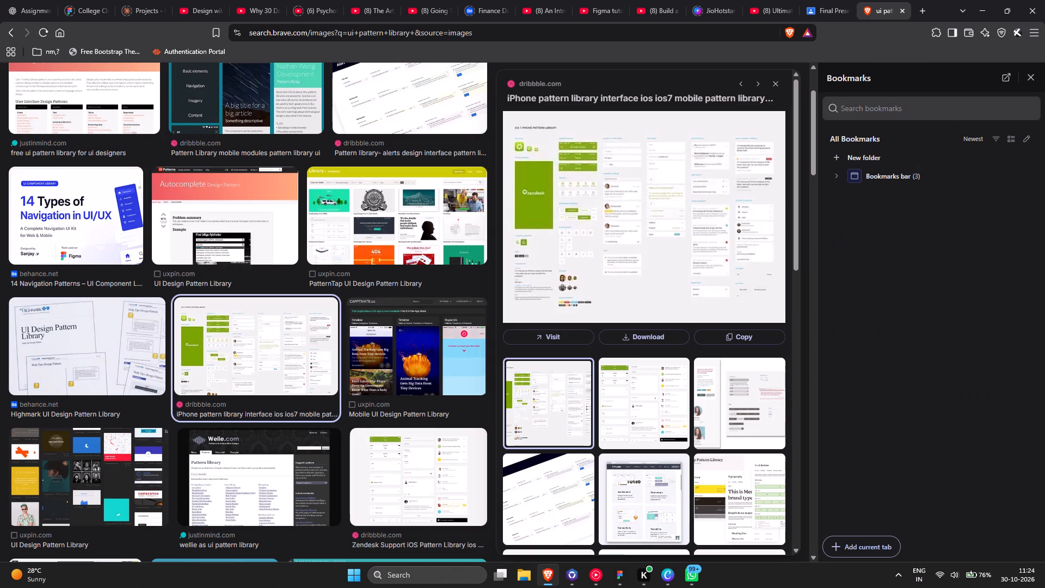
{"action": "left_click", "coordinate": [901, 180]}
{"action": "left_click", "coordinate": [1029, 76]}
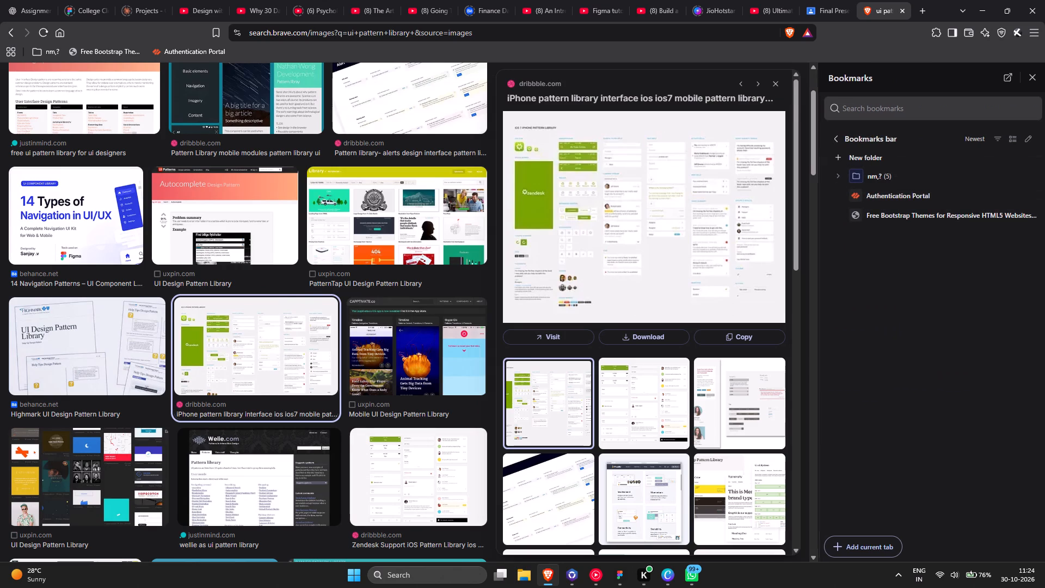
Minimise the Brave browser window to get back to the Pattern Library slide in Canva.
{"action": "left_click", "coordinate": [976, 13]}
{"action": "left_click", "coordinate": [975, 12]}
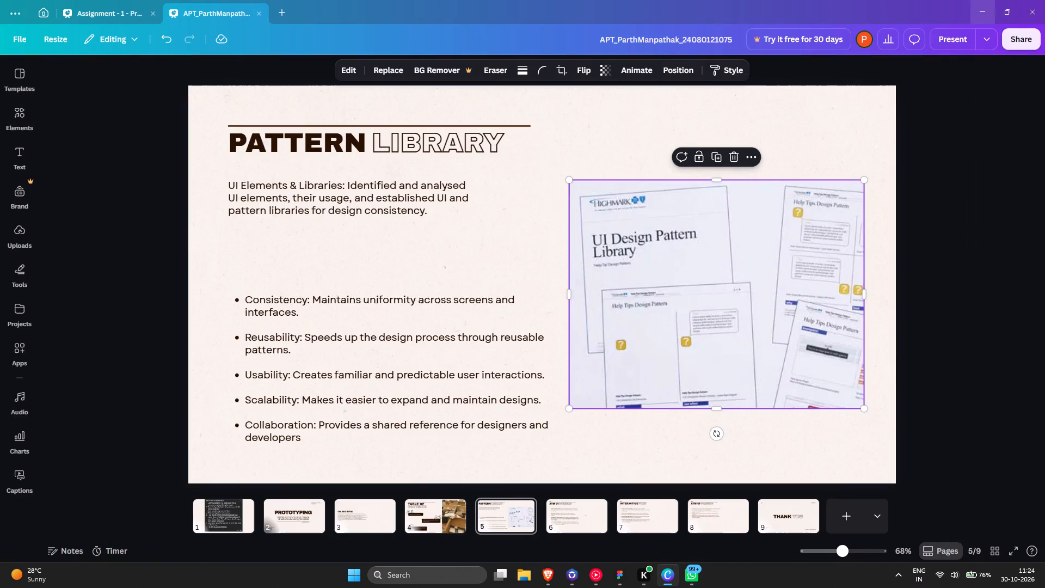
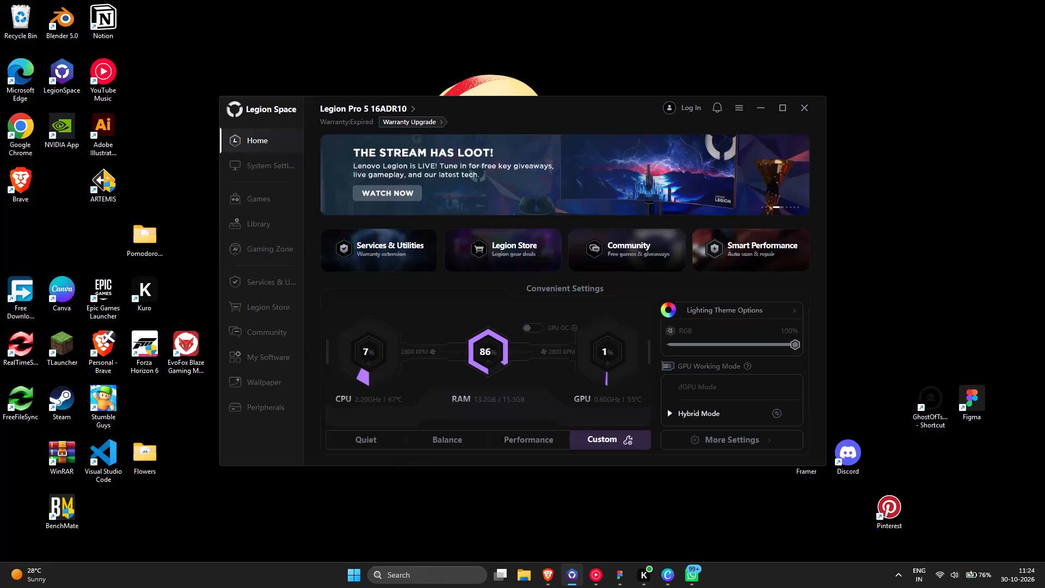
Open Google Chrome with a saved profile and look through its bookmarks list down to the Mobile bookmarks folder.
{"action": "double_click", "coordinate": [16, 142]}
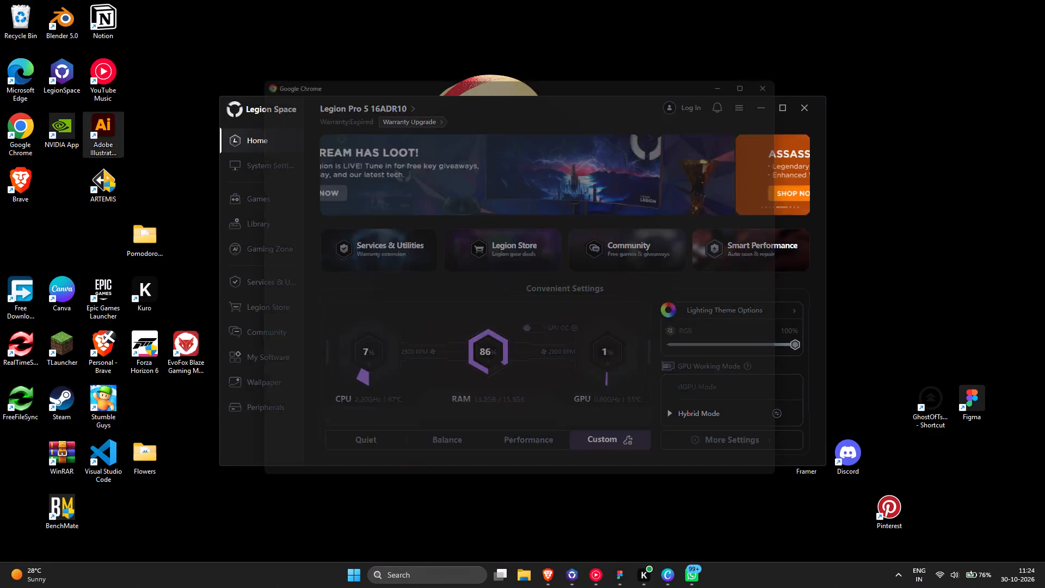
{"action": "left_click", "coordinate": [565, 400]}
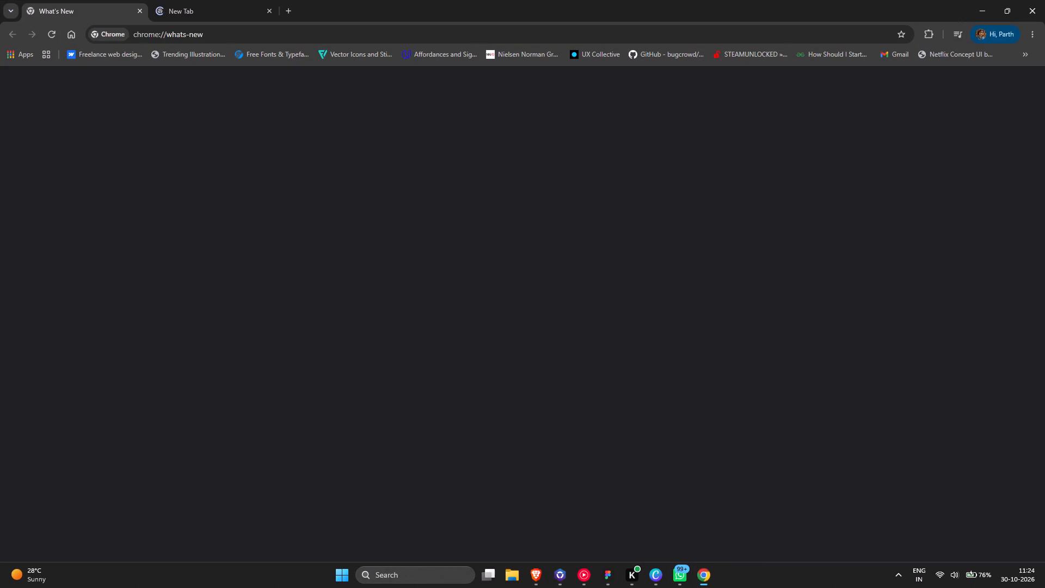
{"action": "left_click", "coordinate": [1025, 34]}
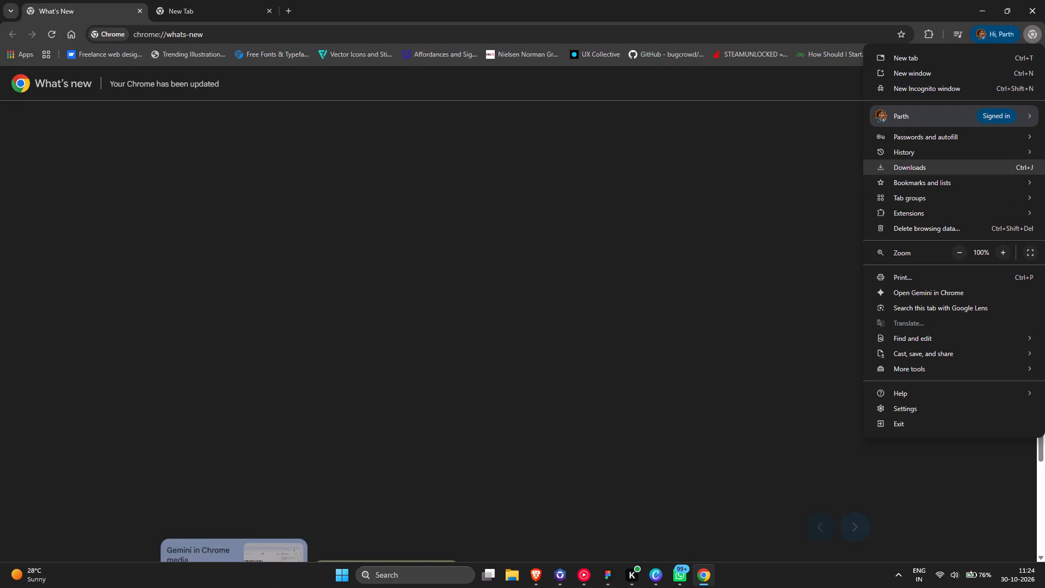
{"action": "scroll", "coordinate": [792, 283], "scroll_direction": "down", "scroll_amount": 15}
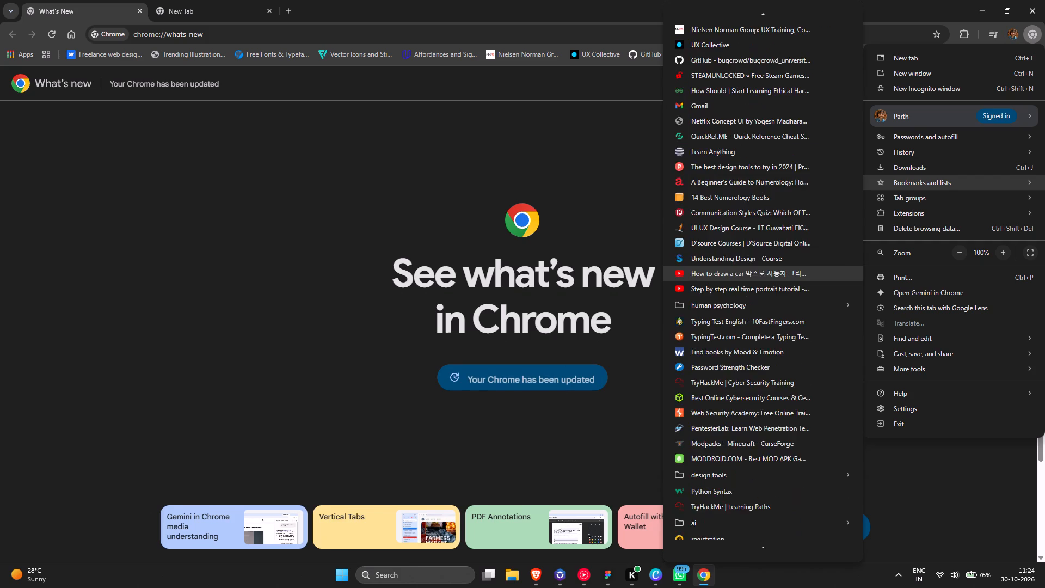
{"action": "scroll", "coordinate": [789, 296], "scroll_direction": "down", "scroll_amount": 19}
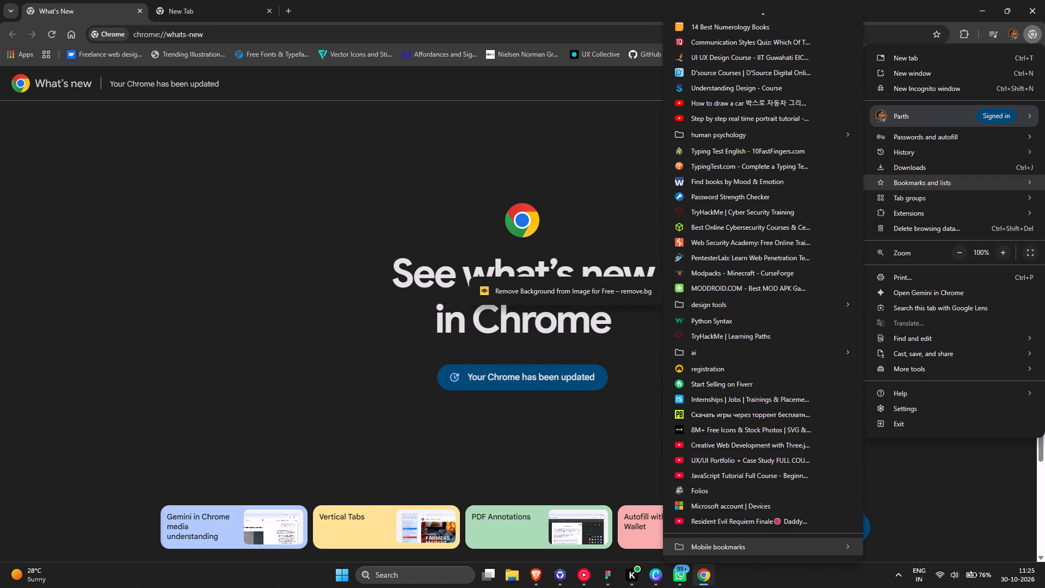
{"action": "scroll", "coordinate": [548, 402], "scroll_direction": "down", "scroll_amount": 8}
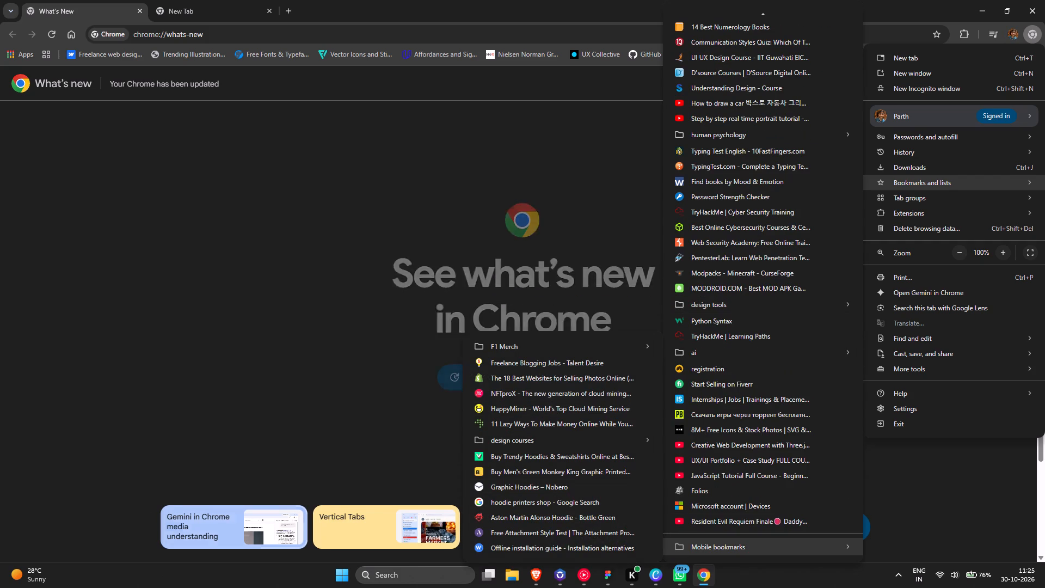
Look through the saved Chrome bookmarks, including in the side panel, and close the bookmarks panel.
{"action": "scroll", "coordinate": [784, 292], "scroll_direction": "up", "scroll_amount": 12}
{"action": "scroll", "coordinate": [784, 288], "scroll_direction": "down", "scroll_amount": 1}
{"action": "scroll", "coordinate": [784, 288], "scroll_direction": "up", "scroll_amount": 3}
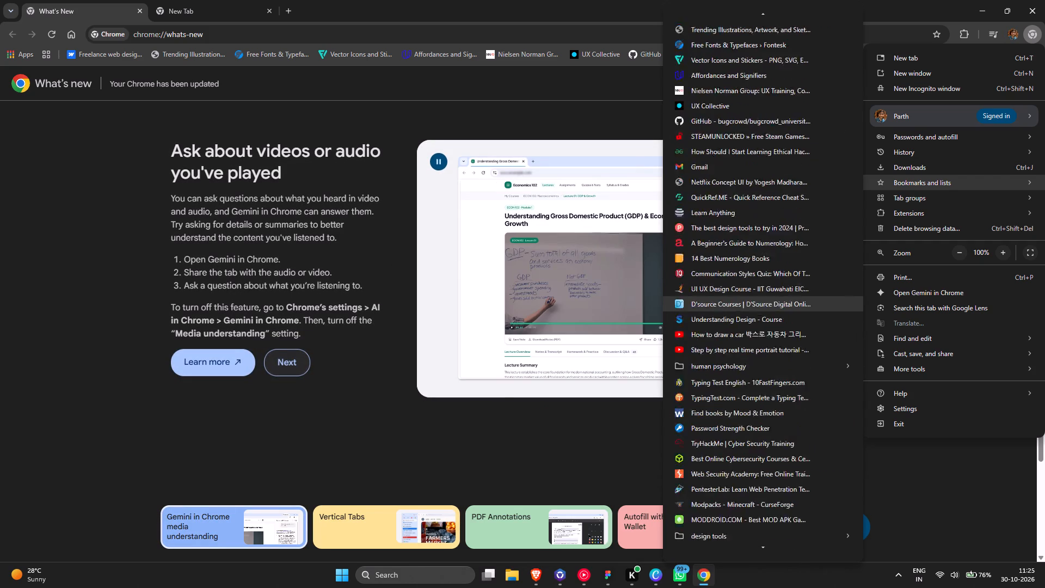
{"action": "scroll", "coordinate": [784, 288], "scroll_direction": "up", "scroll_amount": 20}
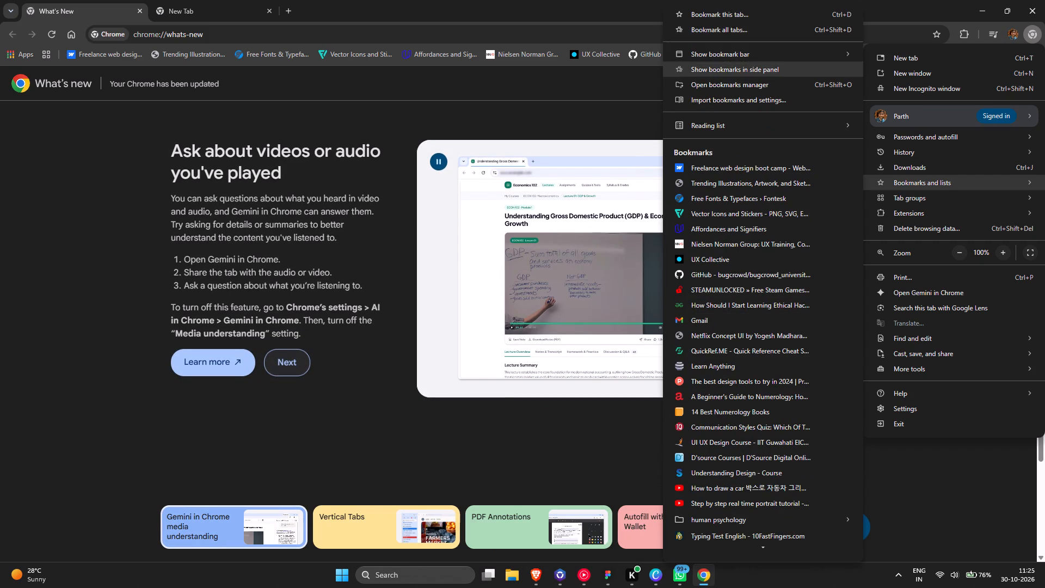
{"action": "left_click", "coordinate": [734, 69]}
{"action": "scroll", "coordinate": [958, 246], "scroll_direction": "down", "scroll_amount": 7}
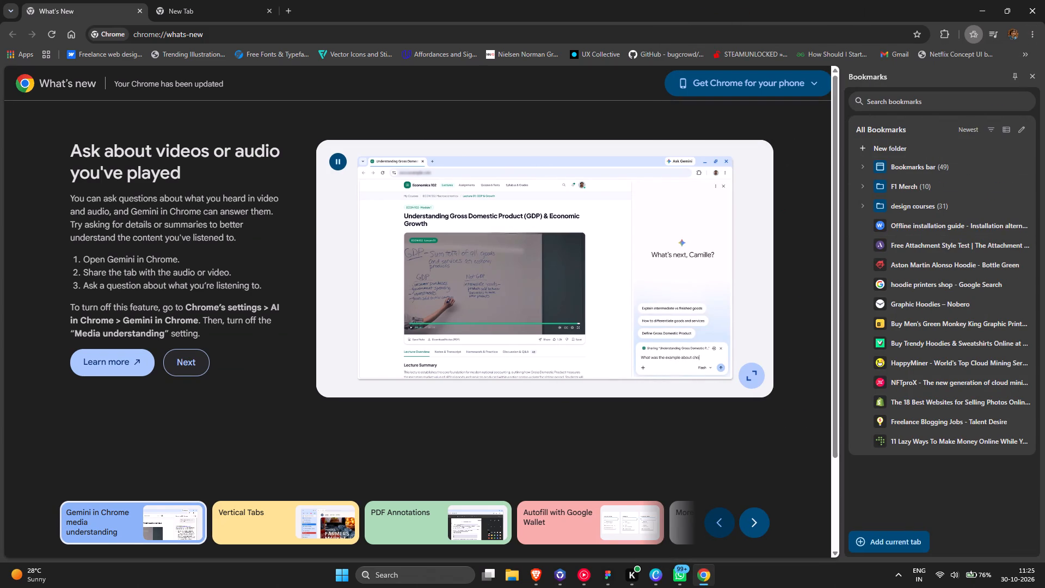
{"action": "left_click", "coordinate": [1032, 73]}
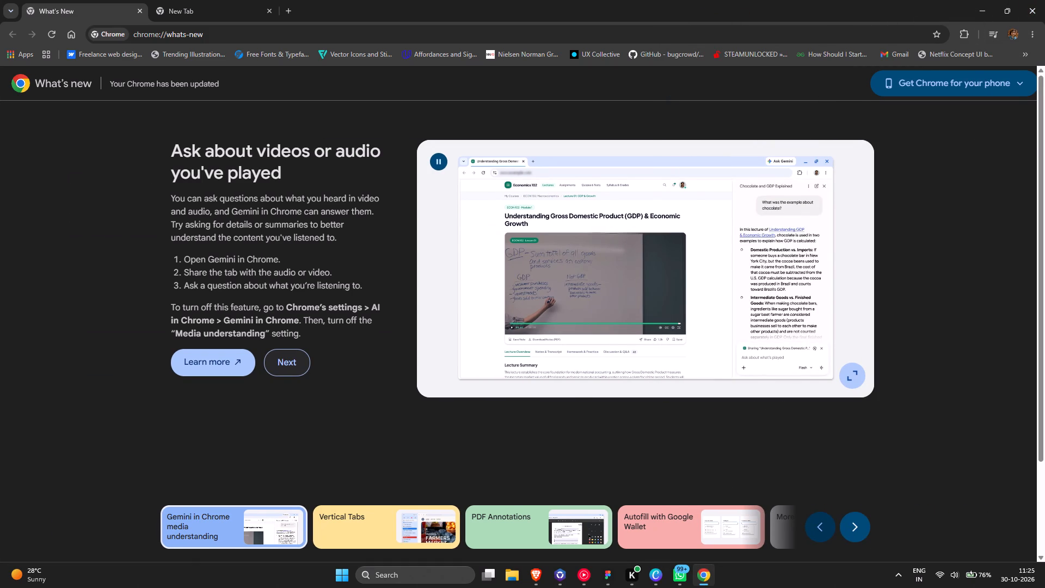
Close the What's New and New Tab tabs in Chrome.
{"action": "left_click", "coordinate": [139, 14]}
{"action": "left_click", "coordinate": [139, 14]}
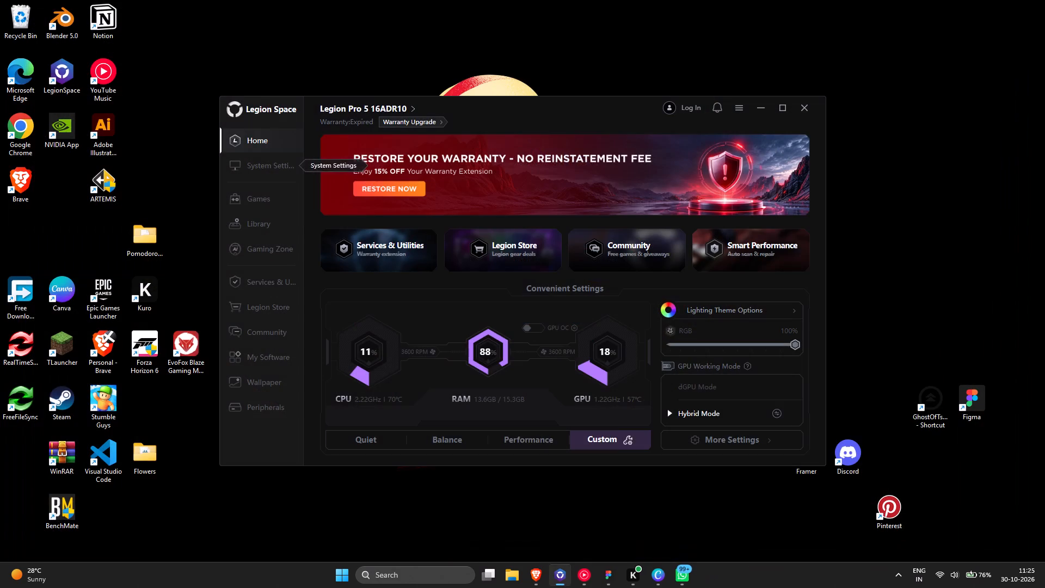
Switch to Canva and crop the left edge of the UI Design Pattern Library image on page 5 slightly inward.
{"action": "left_click", "coordinate": [662, 587]}
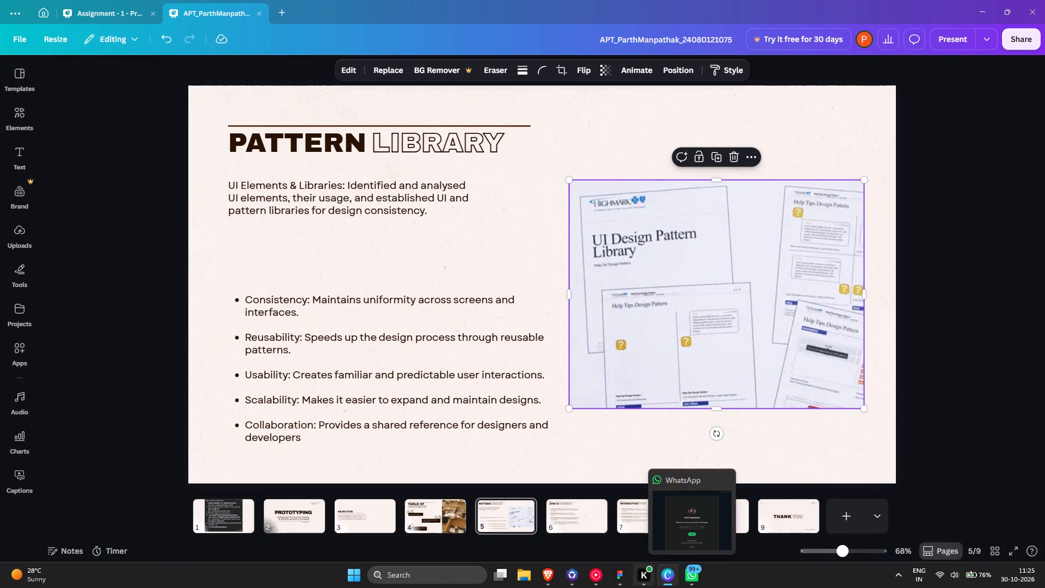
{"action": "left_click", "coordinate": [621, 580]}
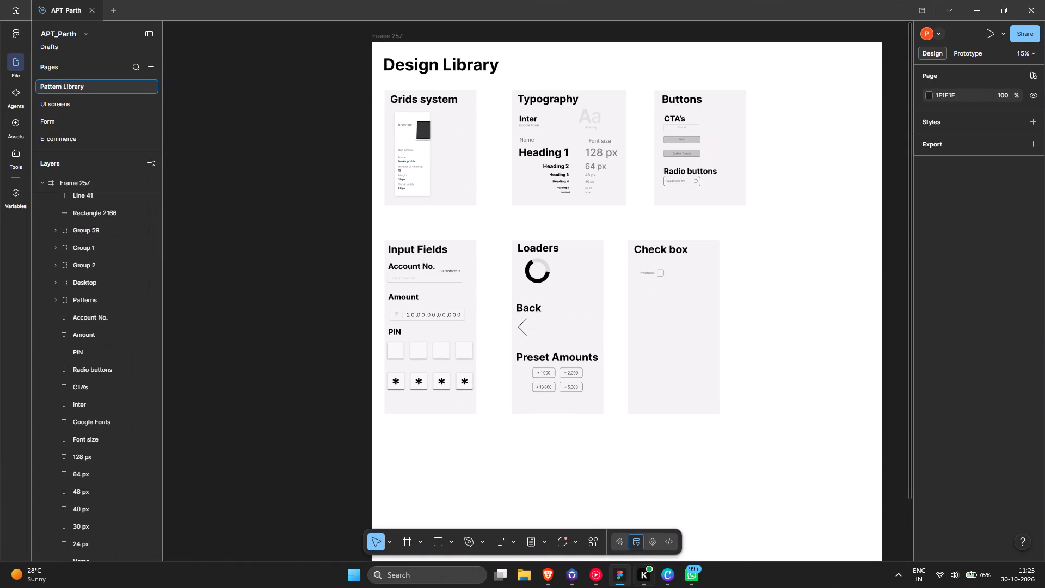
{"action": "left_click", "coordinate": [660, 580]}
{"action": "left_click", "coordinate": [737, 431]}
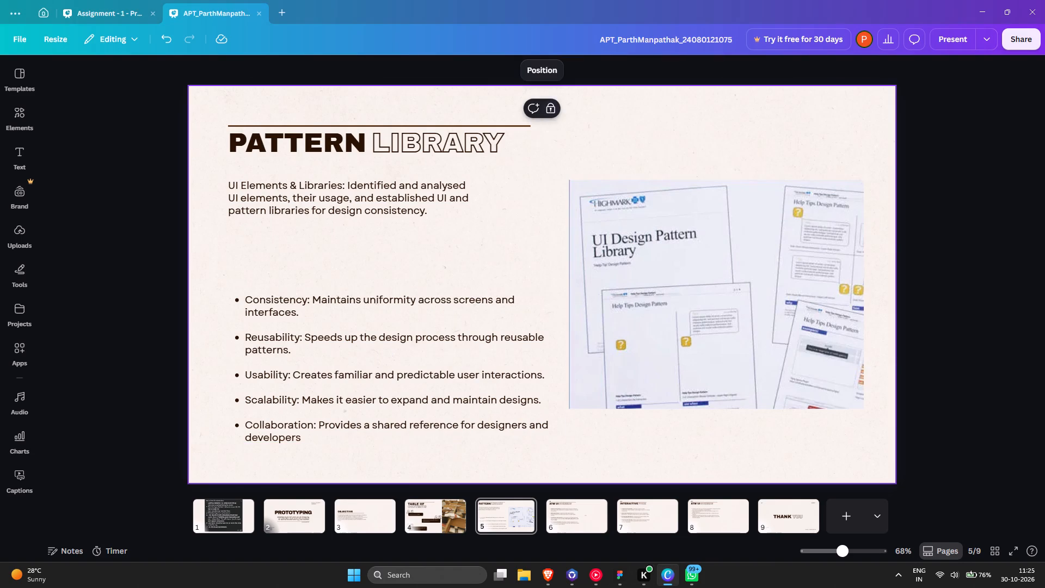
{"action": "left_click", "coordinate": [664, 360]}
{"action": "left_click_drag", "start_coordinate": [569, 296], "coordinate": [575, 294]}
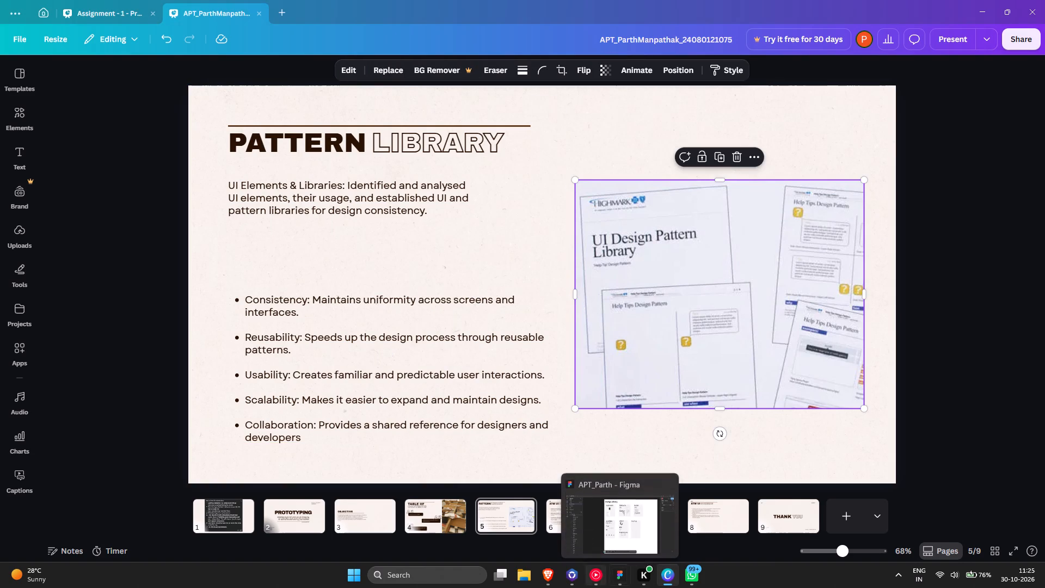
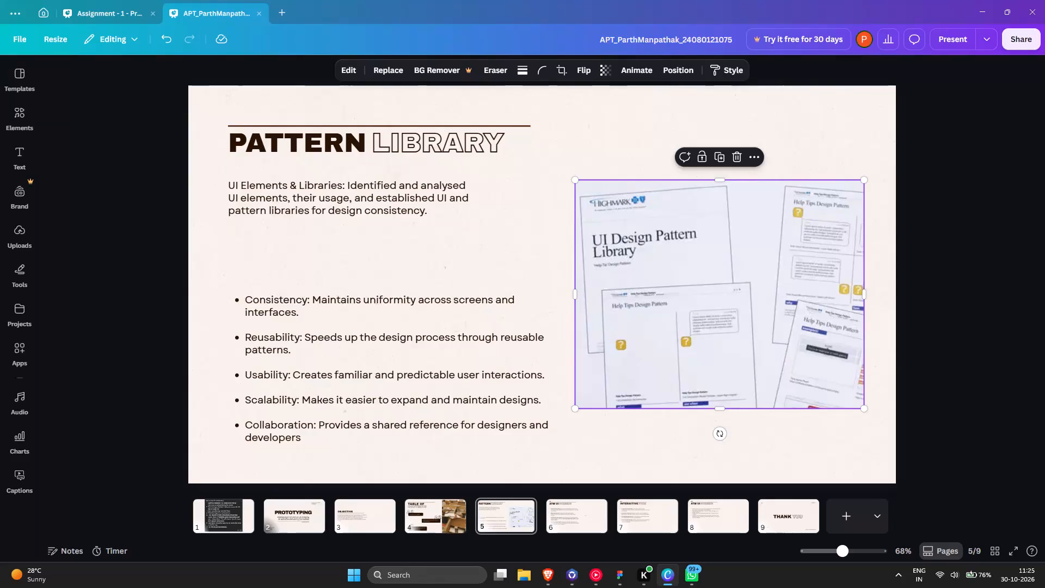
Delete the UI Design Pattern Library image from page 5.
{"action": "key", "text": "Delete"}
Switch to Brave, browse the UI pattern library image results, and copy the "BBC's Pattern Library - BBC Gel" image.
{"action": "left_click", "coordinate": [547, 579]}
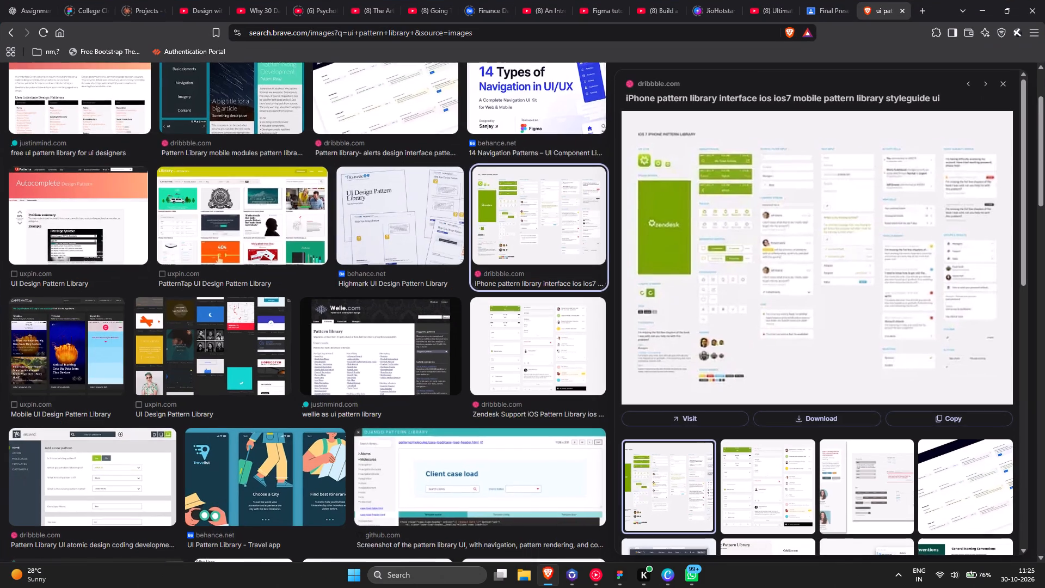
{"action": "scroll", "coordinate": [543, 374], "scroll_direction": "down", "scroll_amount": 6}
{"action": "scroll", "coordinate": [316, 313], "scroll_direction": "down", "scroll_amount": 5}
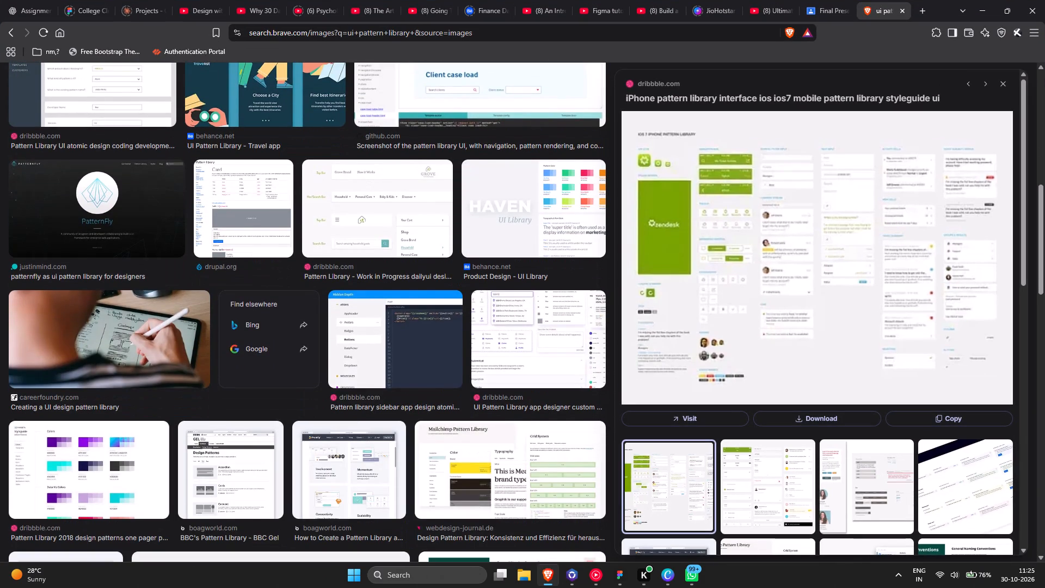
{"action": "left_click", "coordinate": [362, 197]}
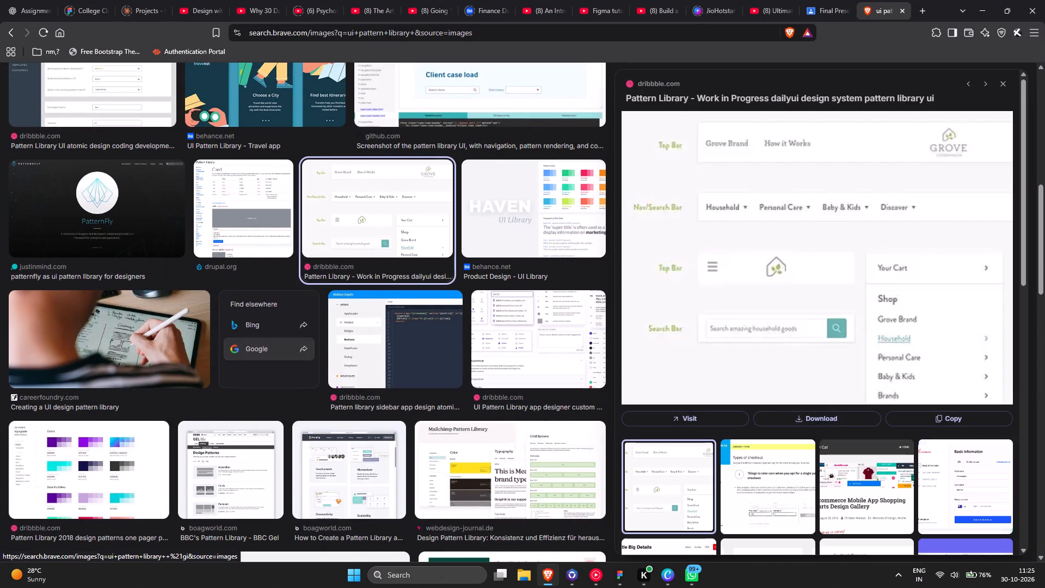
{"action": "scroll", "coordinate": [266, 351], "scroll_direction": "down", "scroll_amount": 4}
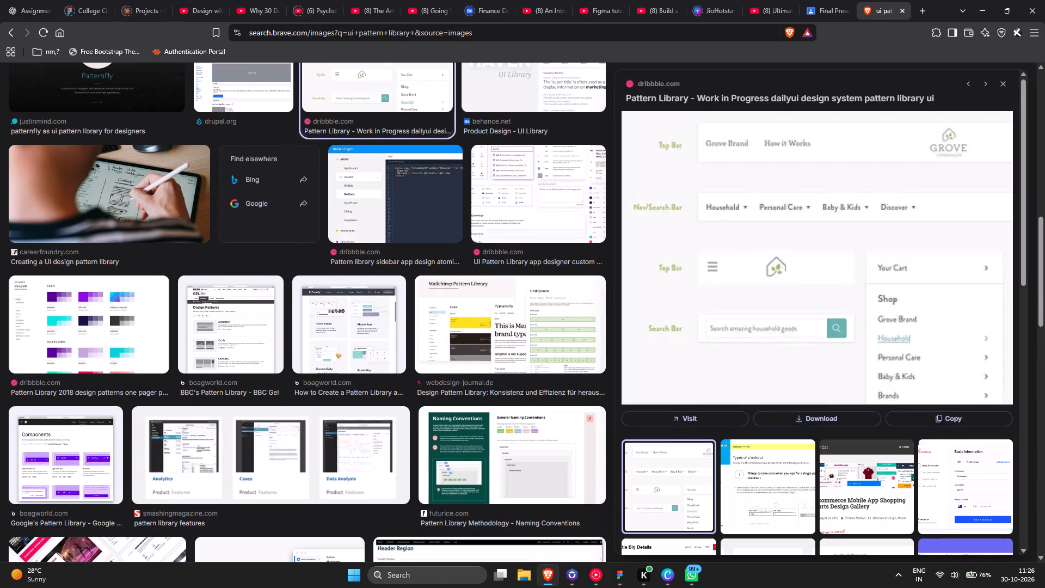
{"action": "left_click", "coordinate": [262, 326]}
{"action": "left_click", "coordinate": [302, 320]}
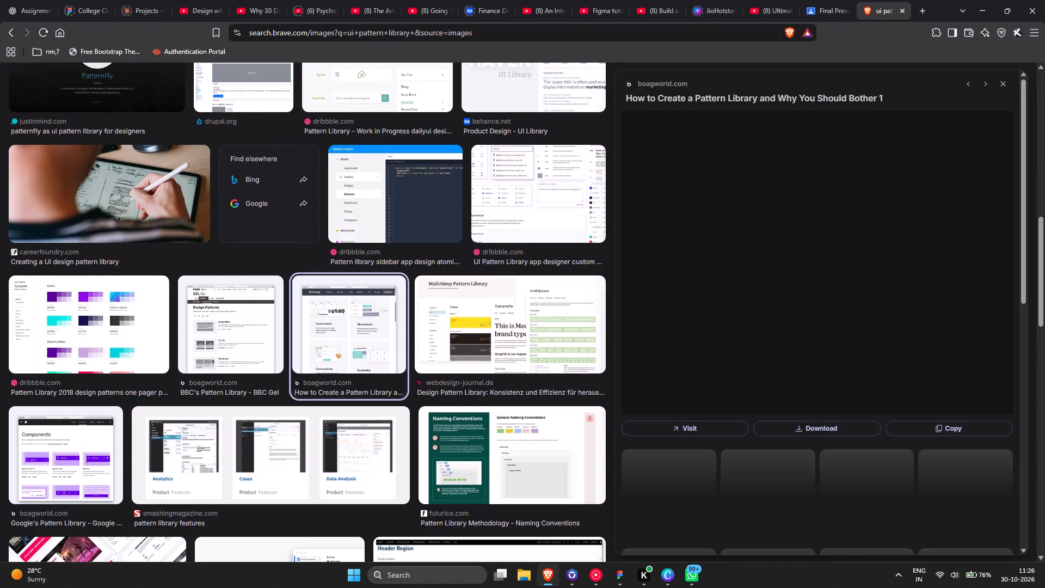
{"action": "left_click", "coordinate": [240, 322]}
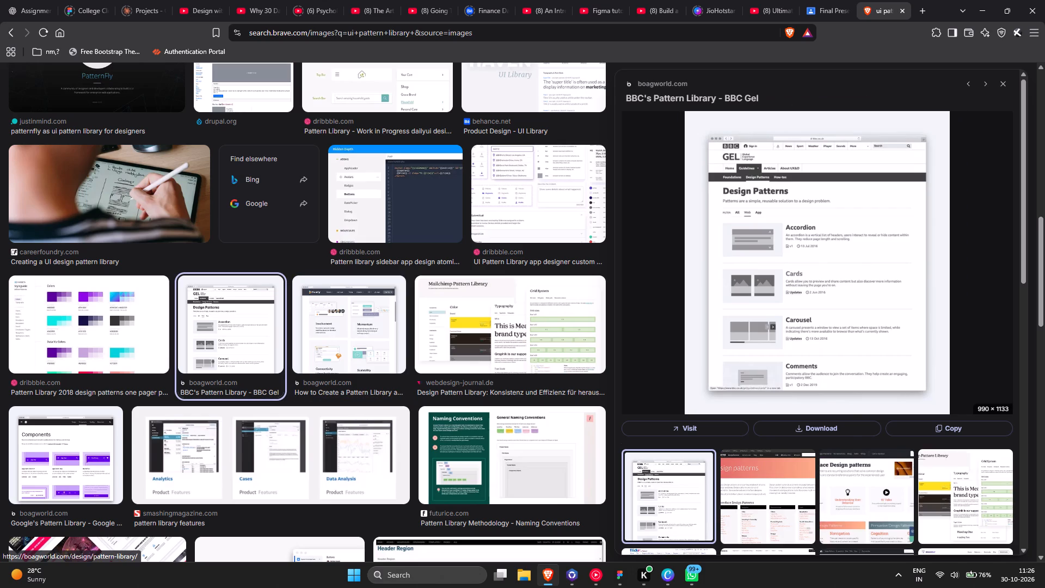
{"action": "right_click", "coordinate": [706, 226]}
{"action": "left_click", "coordinate": [753, 436]}
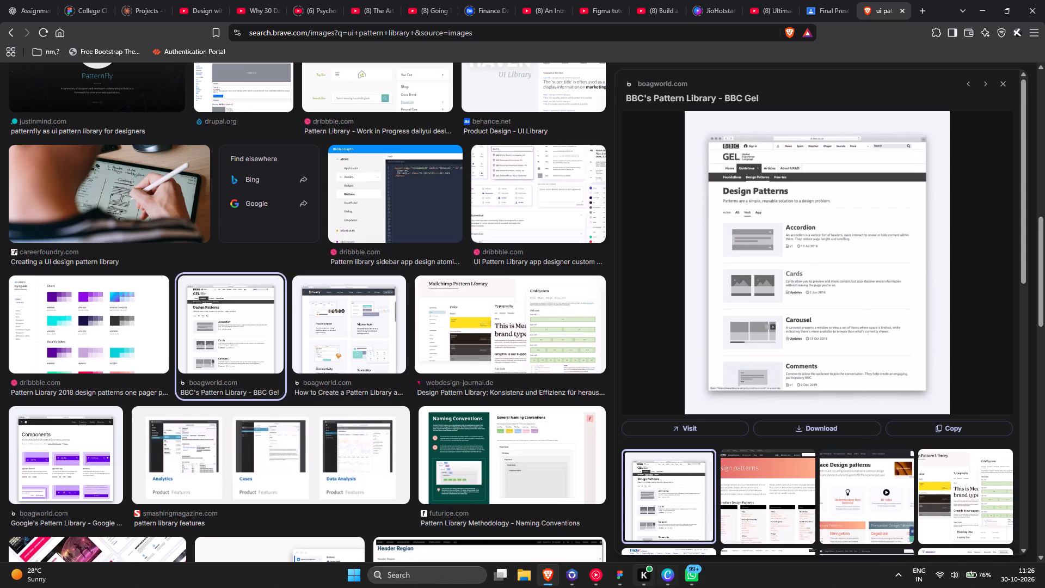
Switch to Canva, paste the BBC GEL image on page 5 beside the Pattern Library text, and size it to about 750 by 850.
{"action": "left_click", "coordinate": [676, 581]}
{"action": "key", "text": "ctrl+v"}
{"action": "left_click_drag", "start_coordinate": [603, 254], "coordinate": [760, 230]}
{"action": "left_click_drag", "start_coordinate": [810, 388], "coordinate": [858, 431]}
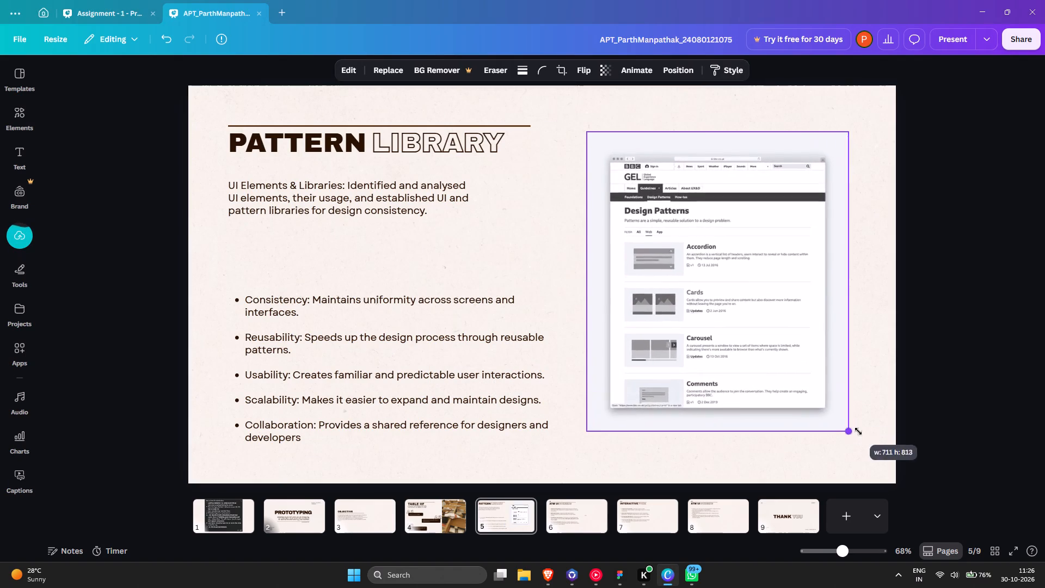
{"action": "left_click_drag", "start_coordinate": [858, 431], "coordinate": [878, 447]}
{"action": "left_click_drag", "start_coordinate": [873, 457], "coordinate": [886, 469]}
{"action": "left_click_drag", "start_coordinate": [824, 394], "coordinate": [817, 370]}
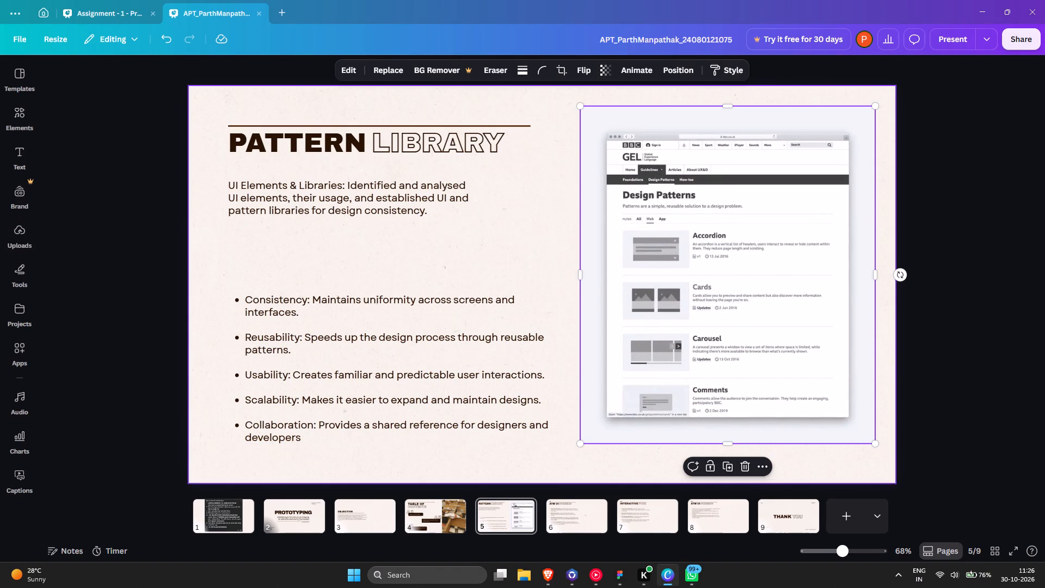
{"action": "left_click", "coordinate": [875, 101]}
{"action": "left_click_drag", "start_coordinate": [875, 102], "coordinate": [850, 125]}
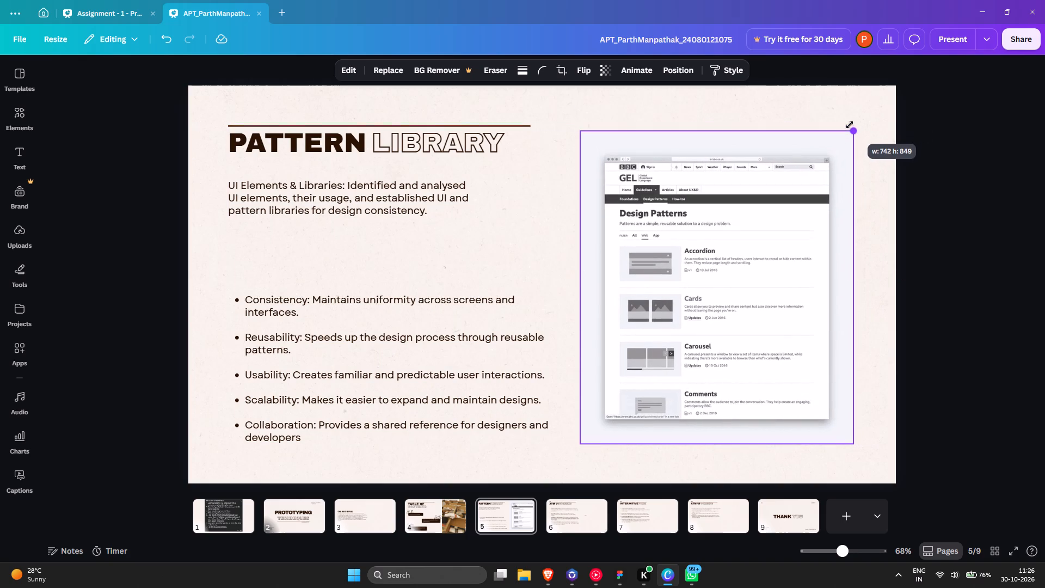
{"action": "left_click_drag", "start_coordinate": [850, 125], "coordinate": [850, 122]}
{"action": "left_click", "coordinate": [902, 207]}
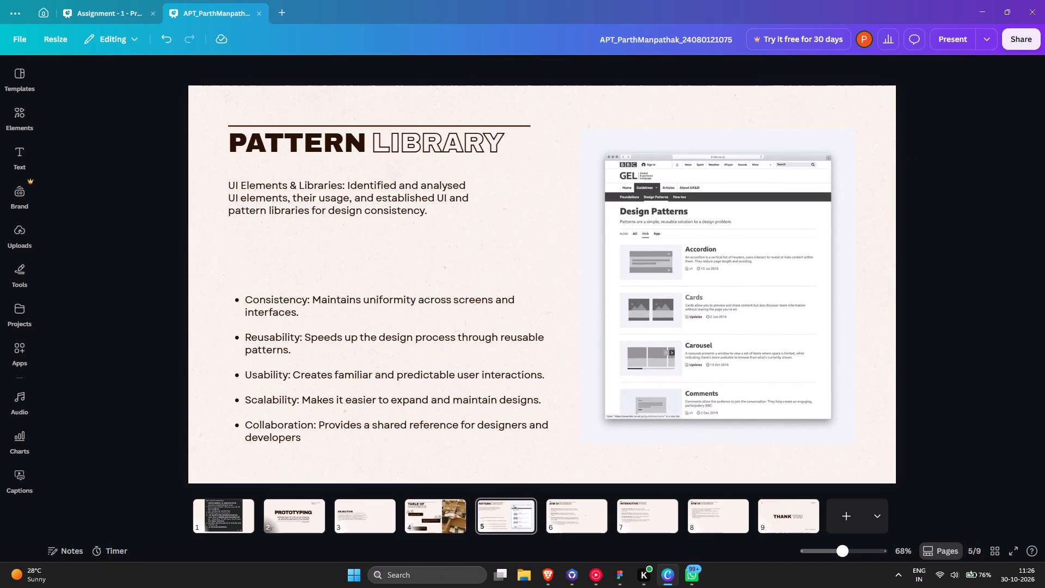
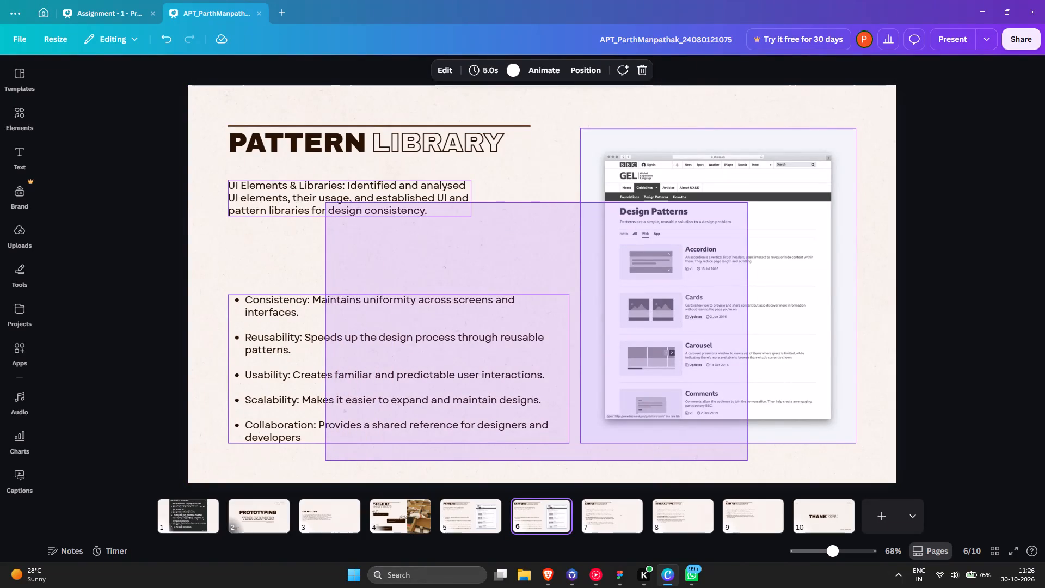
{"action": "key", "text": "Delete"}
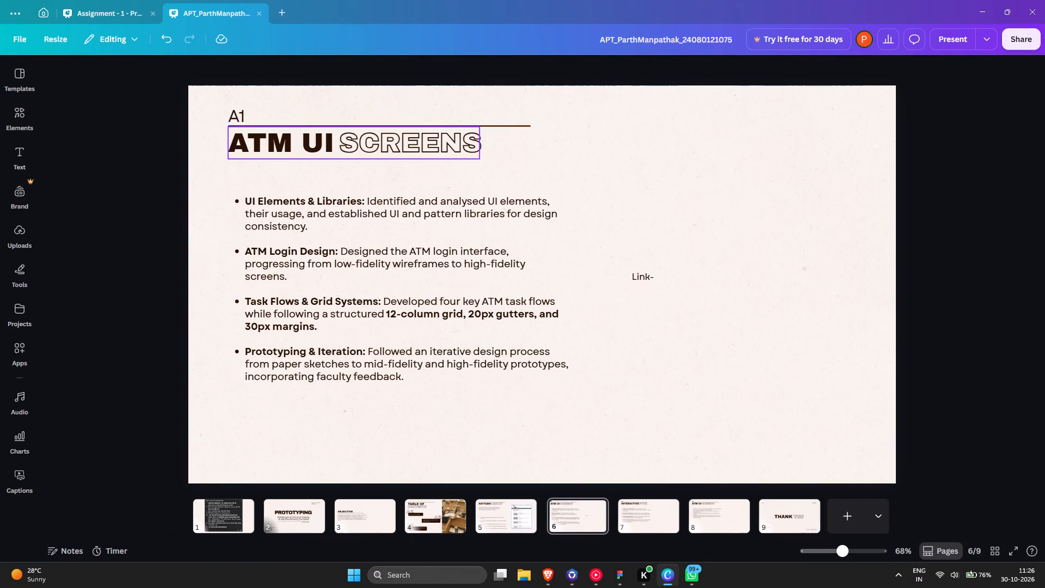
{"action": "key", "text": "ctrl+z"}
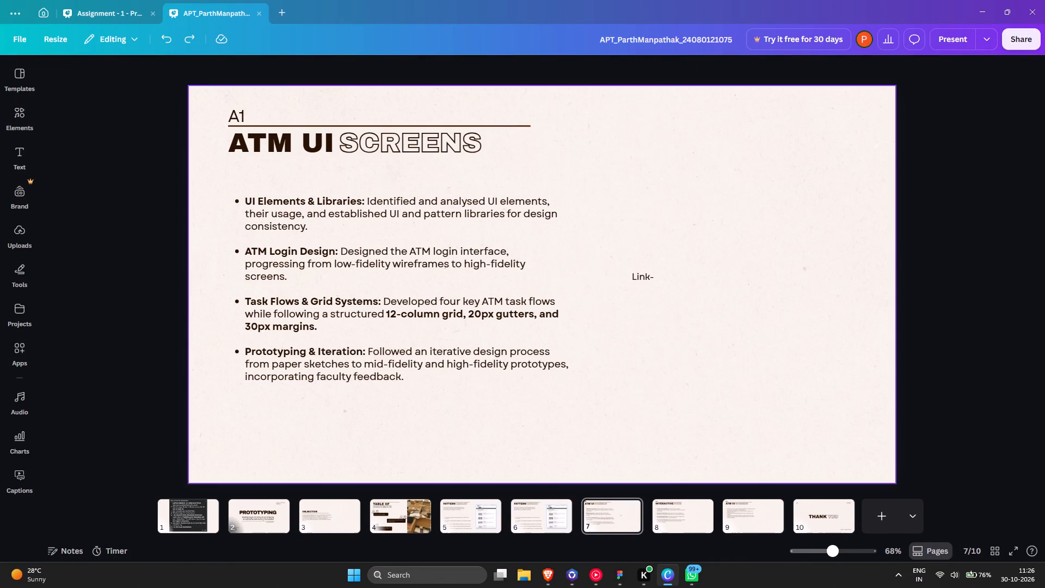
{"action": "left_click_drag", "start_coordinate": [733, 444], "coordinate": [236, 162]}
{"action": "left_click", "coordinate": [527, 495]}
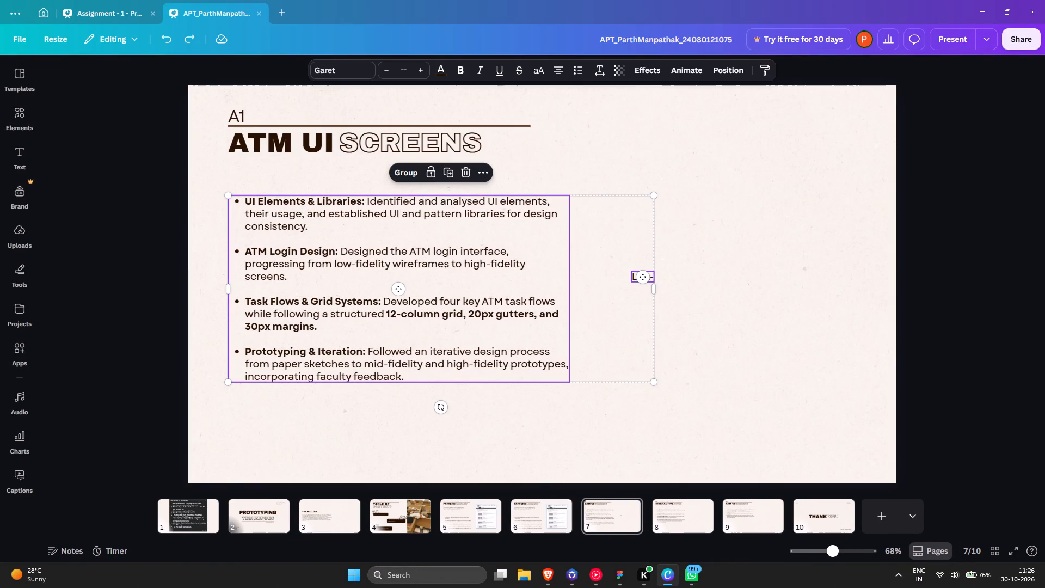
Clear page 6 by deleting the BBC GEL image, both text blocks and the Pattern Library title, keeping only the heading line.
{"action": "left_click", "coordinate": [532, 506]}
{"action": "left_click", "coordinate": [762, 420]}
{"action": "key", "text": "Delete"}
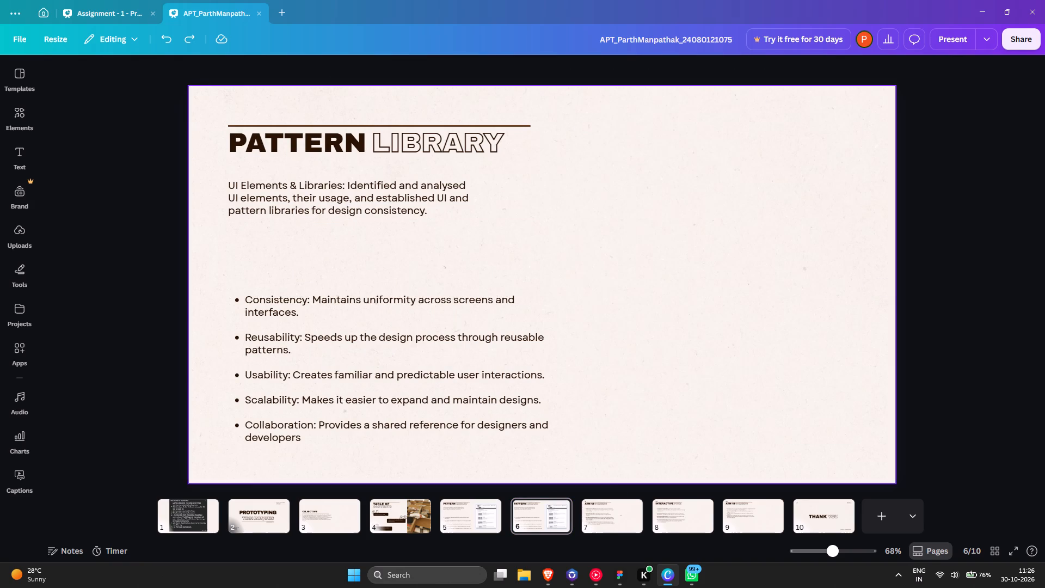
{"action": "left_click_drag", "start_coordinate": [634, 471], "coordinate": [284, 192]}
{"action": "key", "text": "Delete"}
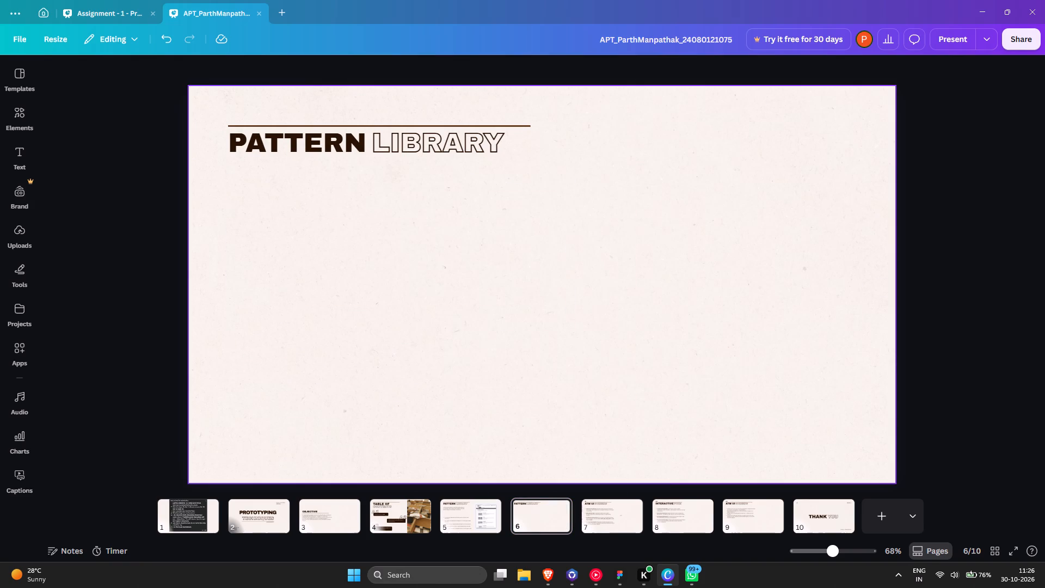
{"action": "left_click", "coordinate": [424, 139]}
{"action": "key", "text": "Delete"}
{"action": "left_click", "coordinate": [285, 140]}
{"action": "key", "text": "Delete"}
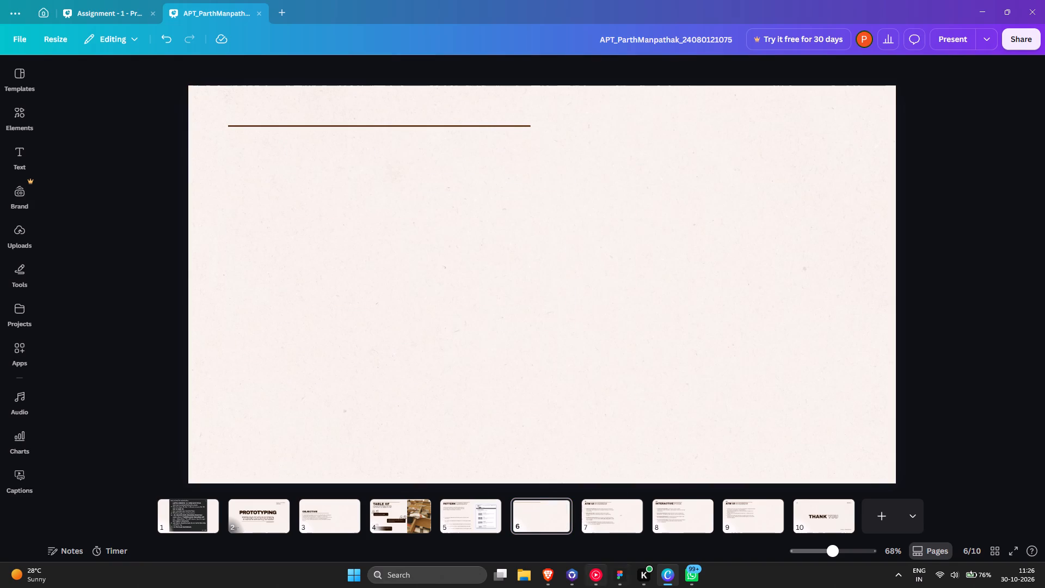
Switch to Figma, take a screenshot of the Grids system card in the Design Library, and copy it.
{"action": "left_click", "coordinate": [628, 580]}
{"action": "scroll", "coordinate": [399, 147], "scroll_direction": "up", "scroll_amount": 2}
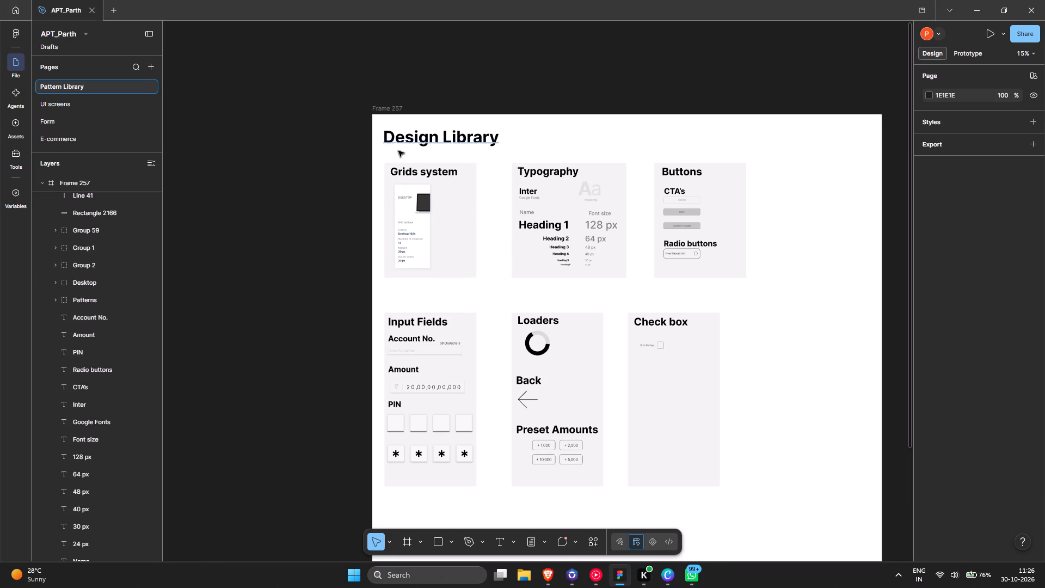
{"action": "scroll", "coordinate": [398, 151], "scroll_direction": "up", "scroll_amount": 5}
{"action": "middle_click_drag", "start_coordinate": [495, 290], "coordinate": [544, 319]}
{"action": "scroll", "coordinate": [544, 320], "scroll_direction": "down", "scroll_amount": 3, "text": "ctrl"}
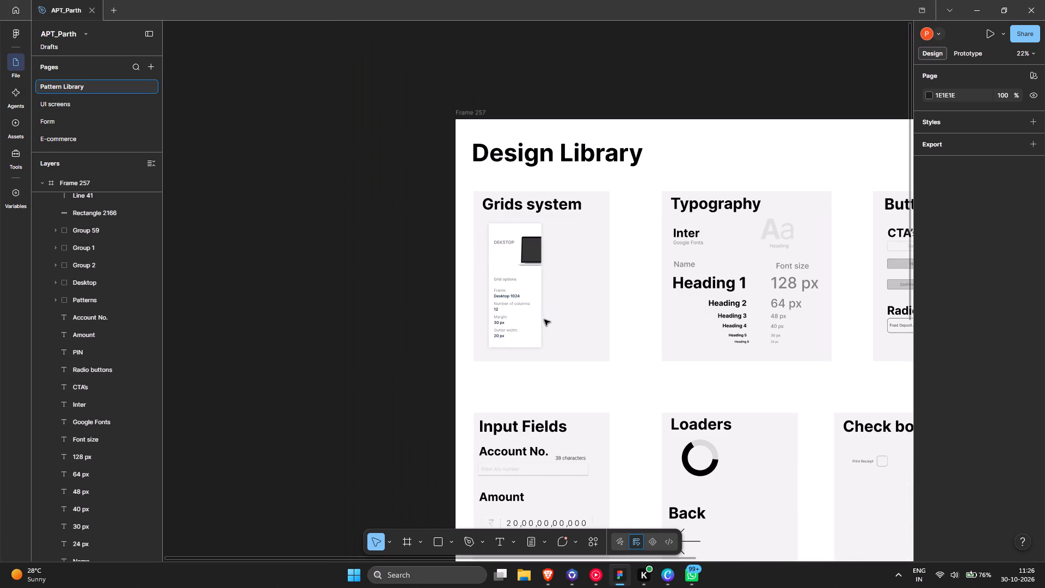
{"action": "key", "text": "Print"}
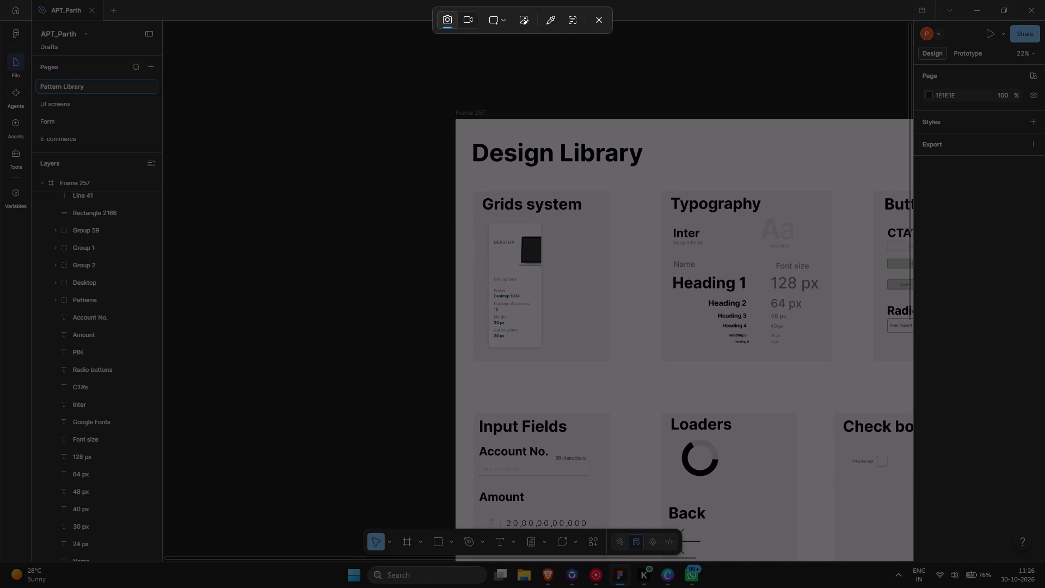
{"action": "left_click_drag", "start_coordinate": [472, 190], "coordinate": [611, 362]}
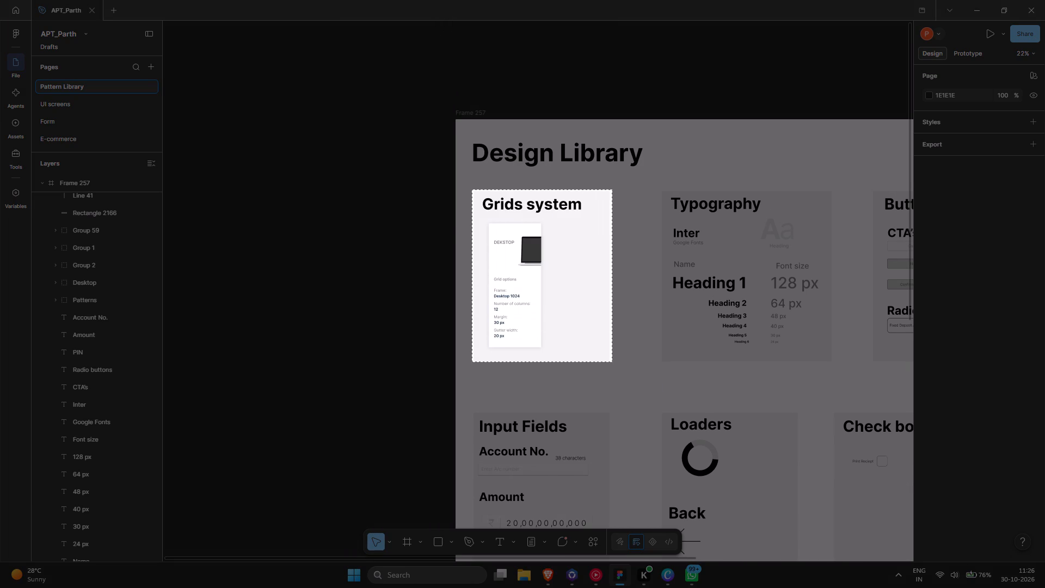
{"action": "left_click_drag", "start_coordinate": [611, 362], "coordinate": [610, 362]}
{"action": "left_click", "coordinate": [895, 420]}
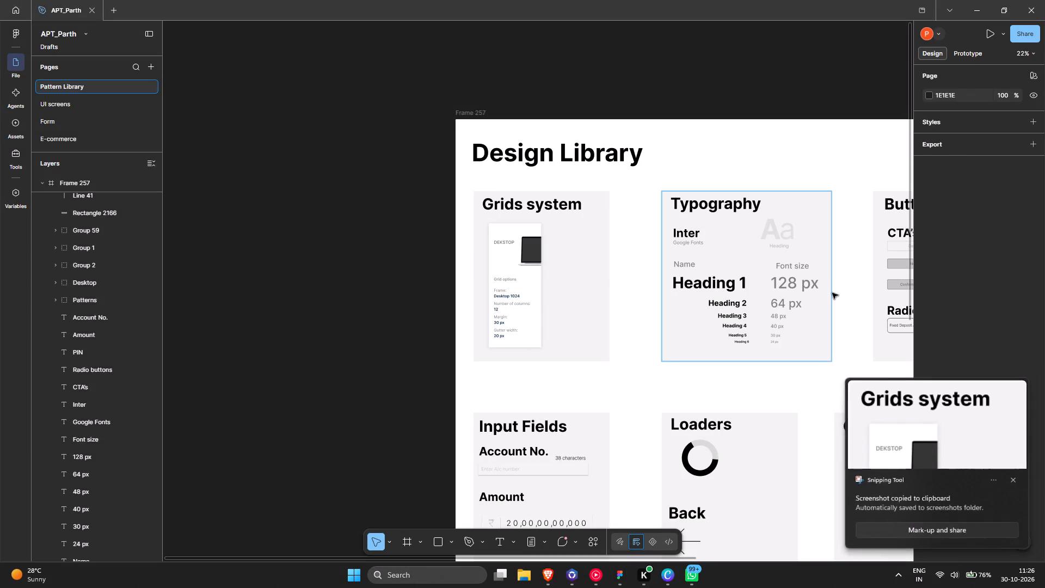
{"action": "left_click", "coordinate": [957, 255]}
{"action": "left_click", "coordinate": [1016, 226]}
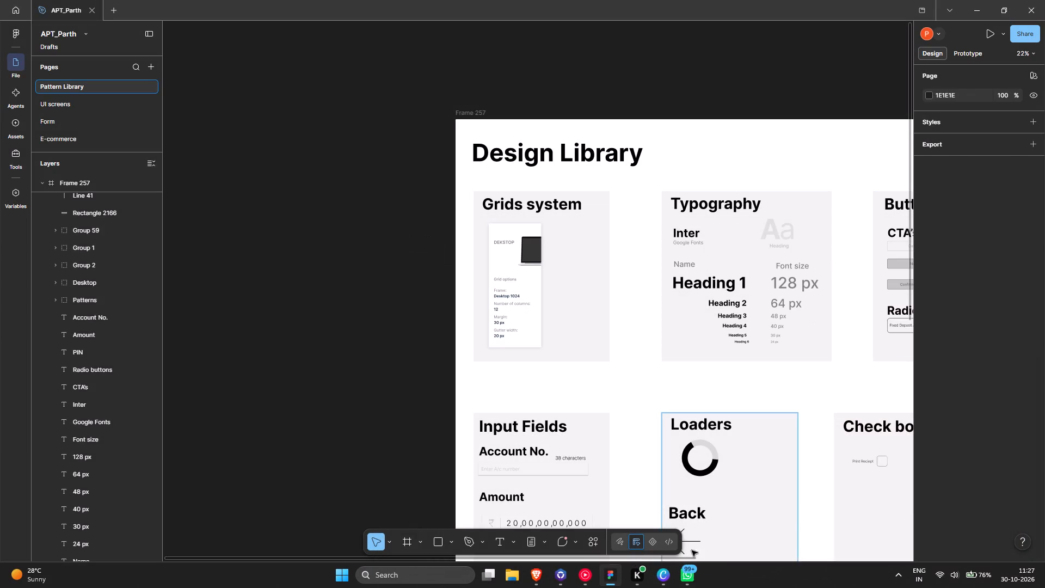
Switch to Canva, paste the Grids system screenshot on page 6, and place it at the left margin just below the heading line.
{"action": "left_click", "coordinate": [668, 577]}
{"action": "key", "text": "ctrl+v"}
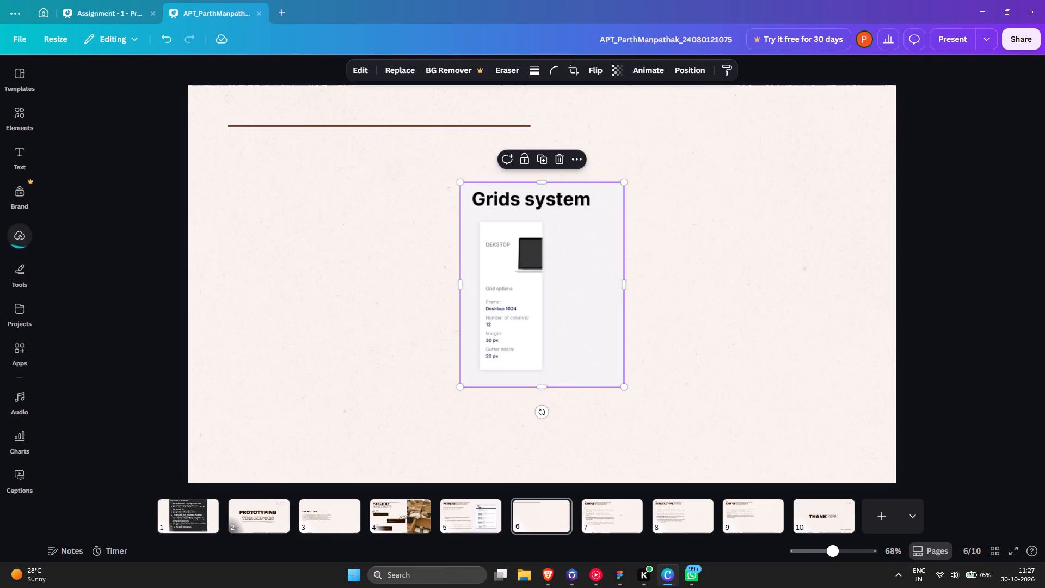
{"action": "left_click_drag", "start_coordinate": [522, 281], "coordinate": [287, 230]}
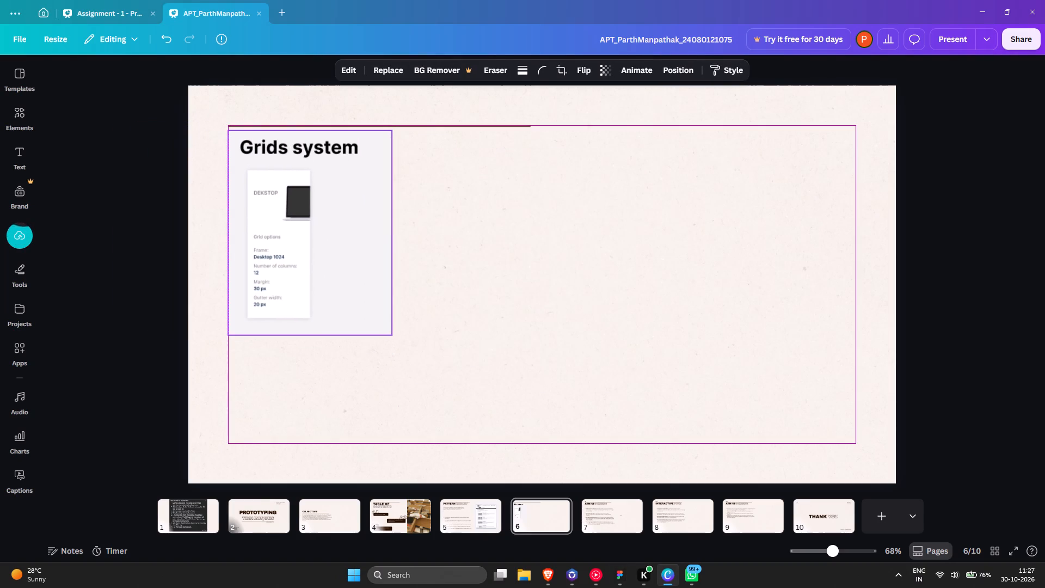
{"action": "left_click_drag", "start_coordinate": [287, 230], "coordinate": [287, 230]}
{"action": "left_click", "coordinate": [505, 297]}
Switch to Figma, take a screenshot of the Typography card, and copy it.
{"action": "left_click", "coordinate": [621, 570]}
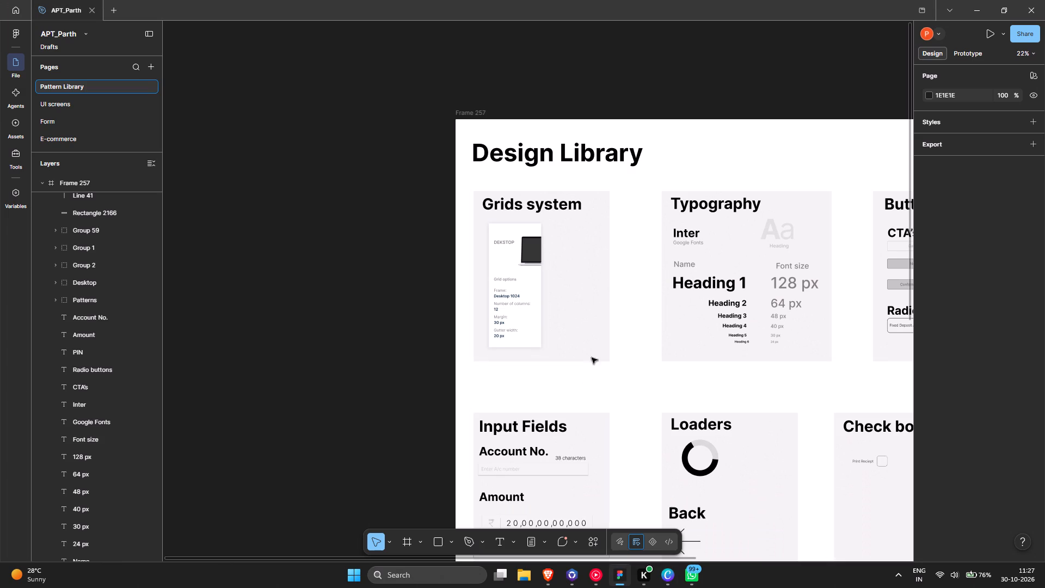
{"action": "middle_click_drag", "start_coordinate": [638, 317], "coordinate": [421, 318]}
{"action": "key", "text": "Print"}
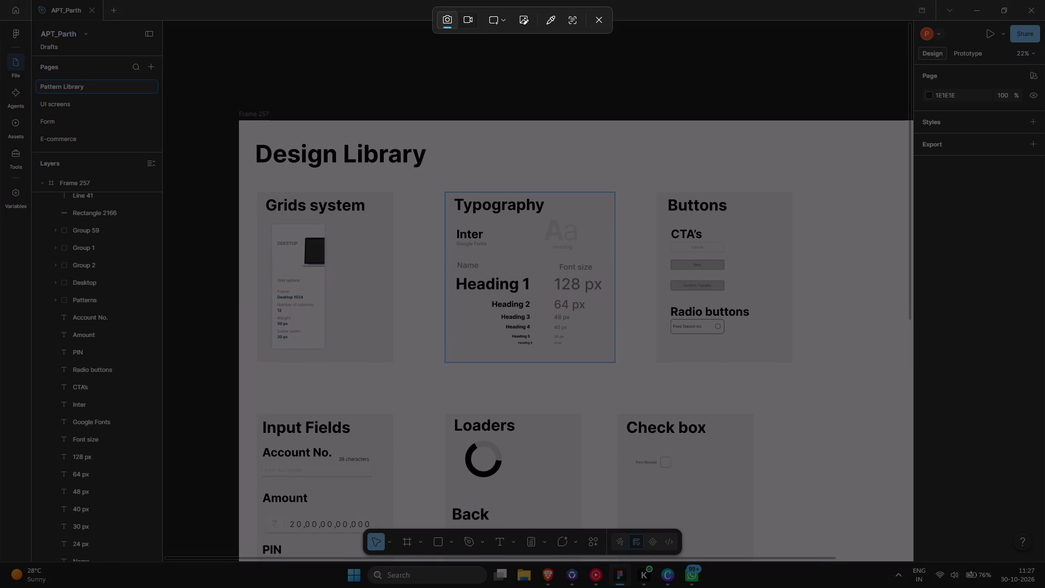
{"action": "left_click", "coordinate": [593, 24]}
{"action": "left_click_drag", "start_coordinate": [443, 189], "coordinate": [615, 363]}
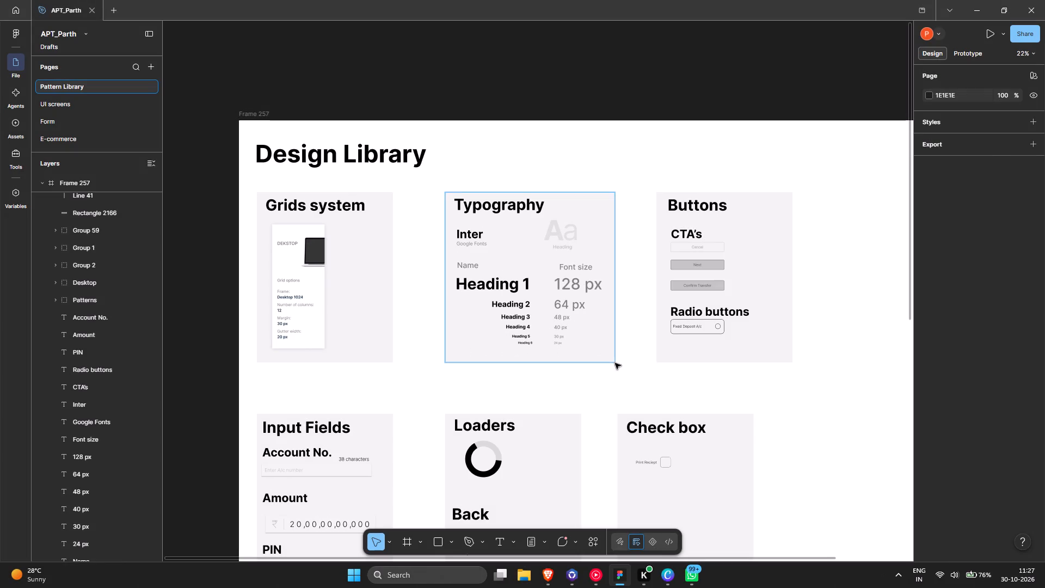
{"action": "left_click", "coordinate": [973, 416]}
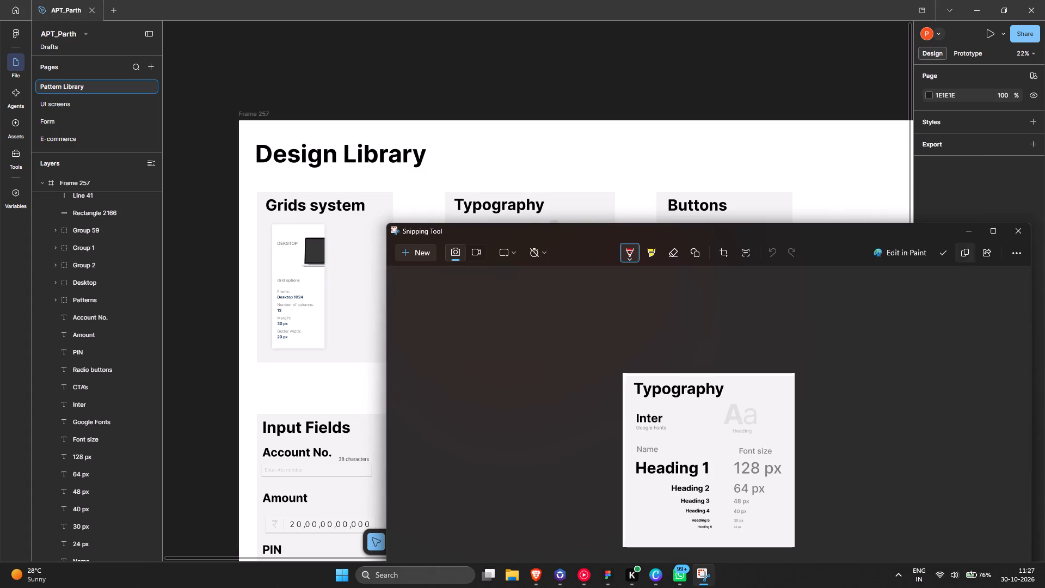
{"action": "left_click", "coordinate": [964, 256]}
Switch to Canva, paste the Typography screenshot on page 6, and place it right of Grids system with their tops aligned.
{"action": "left_click", "coordinate": [655, 587]}
{"action": "key", "text": "ctrl+v"}
{"action": "left_click_drag", "start_coordinate": [554, 284], "coordinate": [494, 266]}
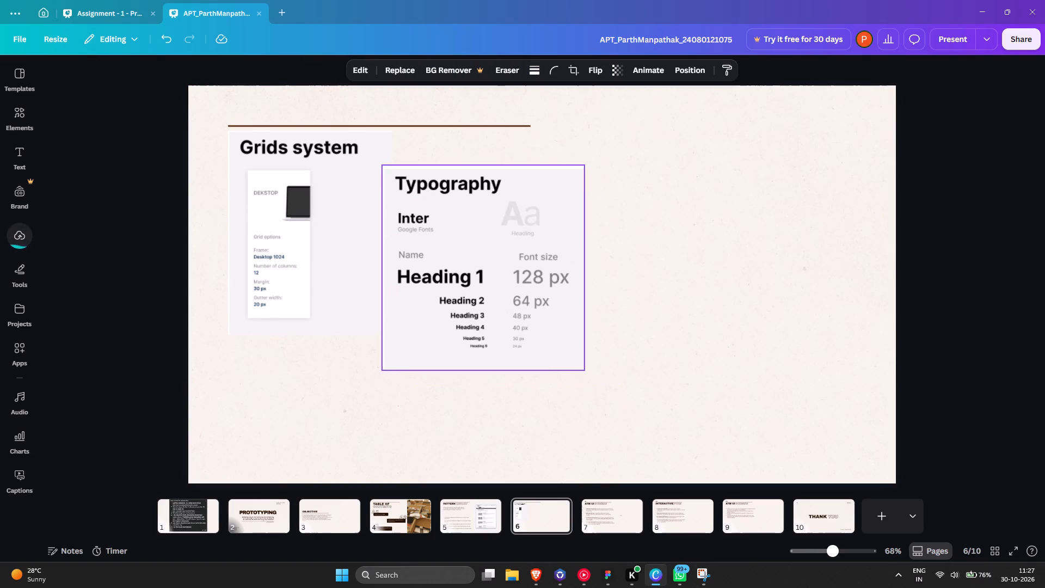
{"action": "left_click_drag", "start_coordinate": [494, 266], "coordinate": [524, 232]}
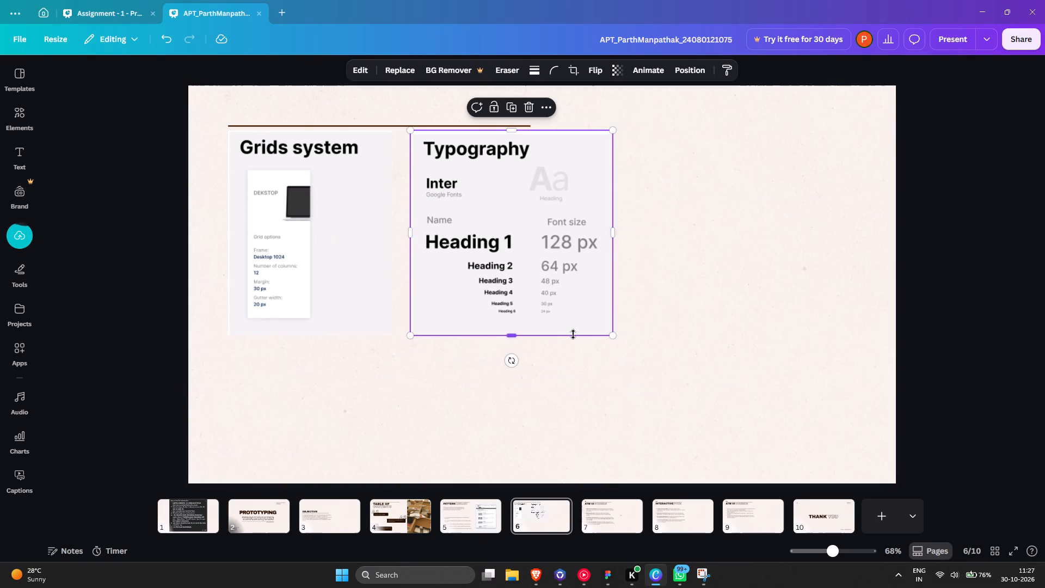
Switch to Figma, take a screenshot of the Buttons card, and copy it.
{"action": "left_click", "coordinate": [610, 583]}
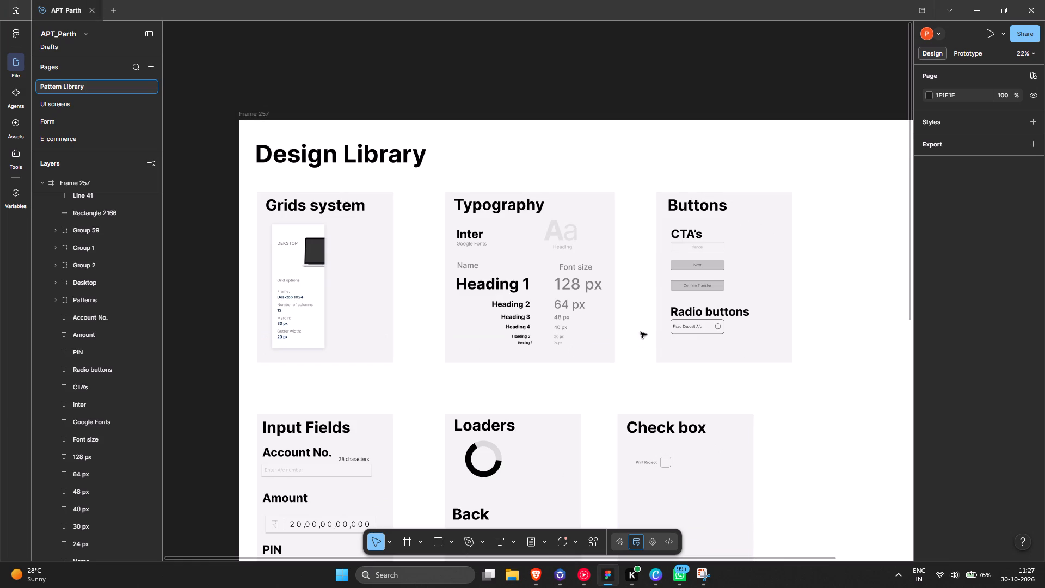
{"action": "scroll", "coordinate": [637, 342], "scroll_direction": "down", "scroll_amount": 1}
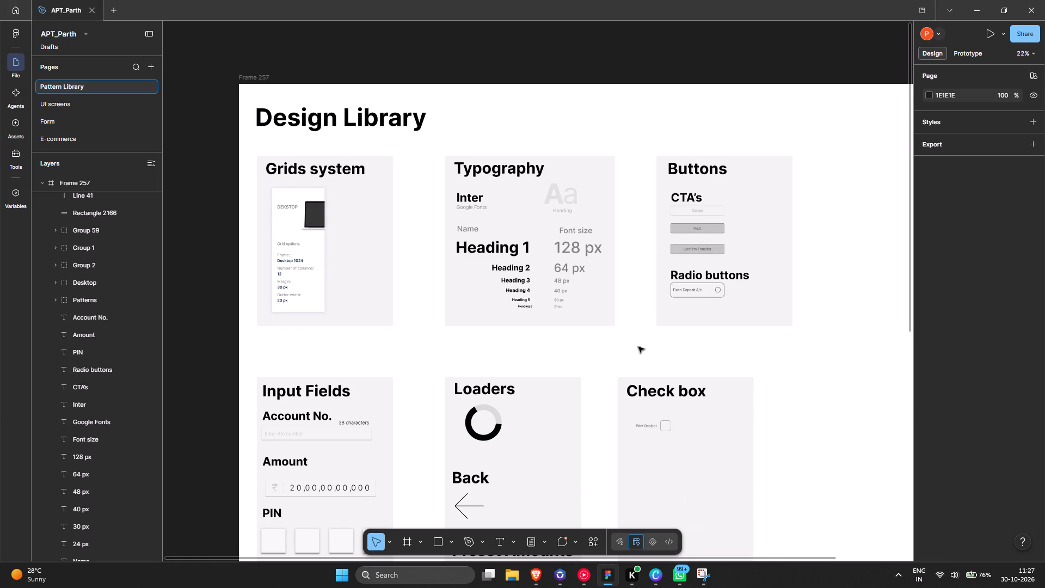
{"action": "key", "text": "Print"}
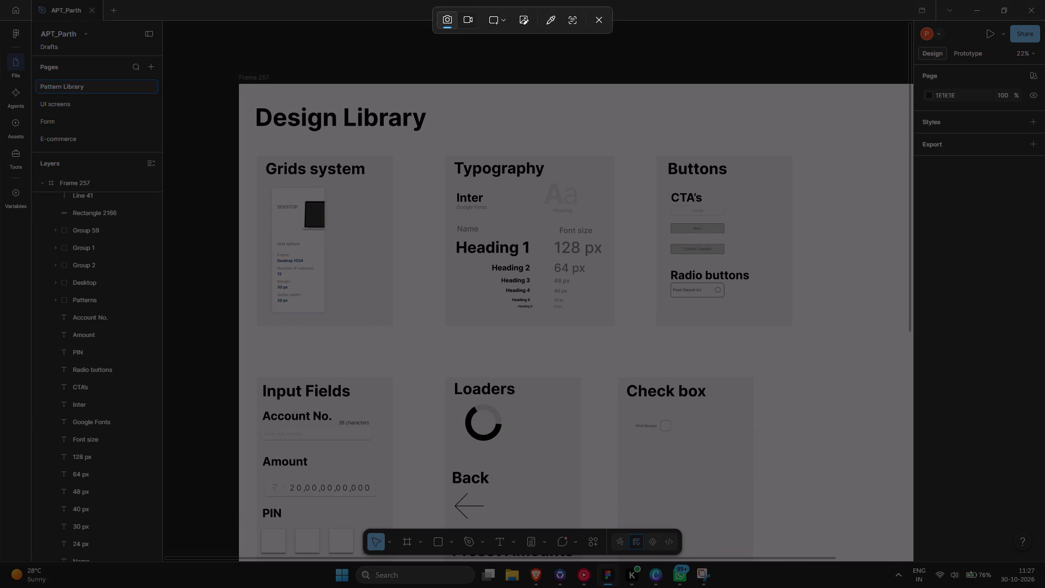
{"action": "left_click_drag", "start_coordinate": [654, 156], "coordinate": [792, 326]}
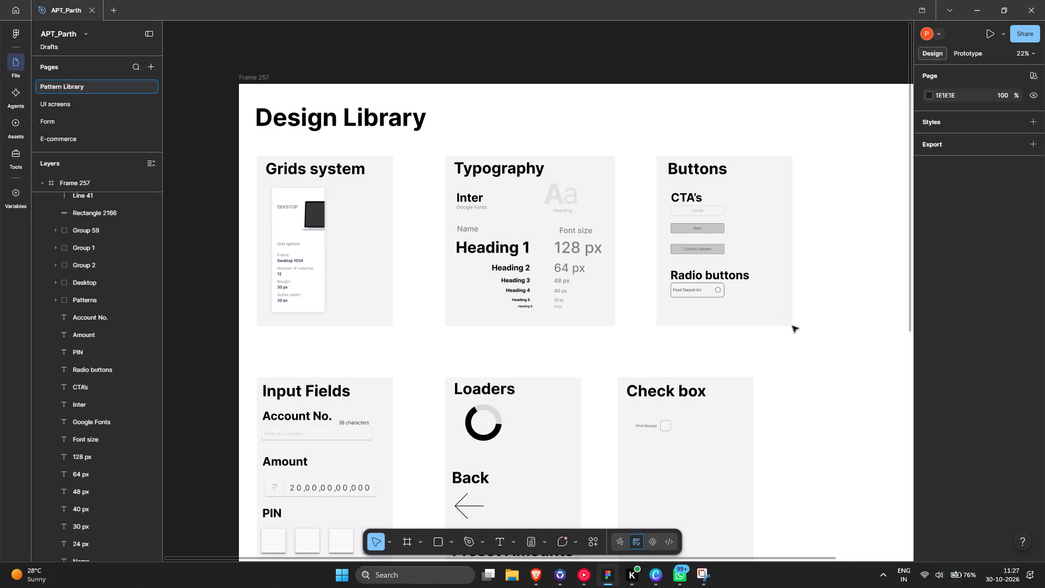
{"action": "left_click", "coordinate": [927, 419]}
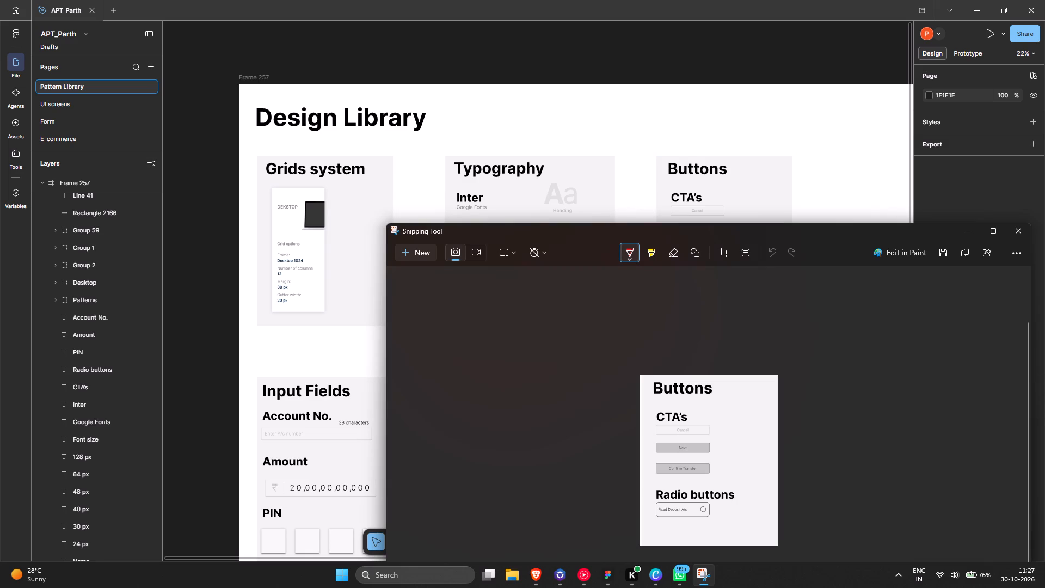
{"action": "left_click", "coordinate": [962, 253]}
{"action": "left_click", "coordinate": [1006, 236]}
Switch to Canva, paste the Buttons screenshot on page 6, and place it right of Typography in the same row.
{"action": "left_click", "coordinate": [669, 583]}
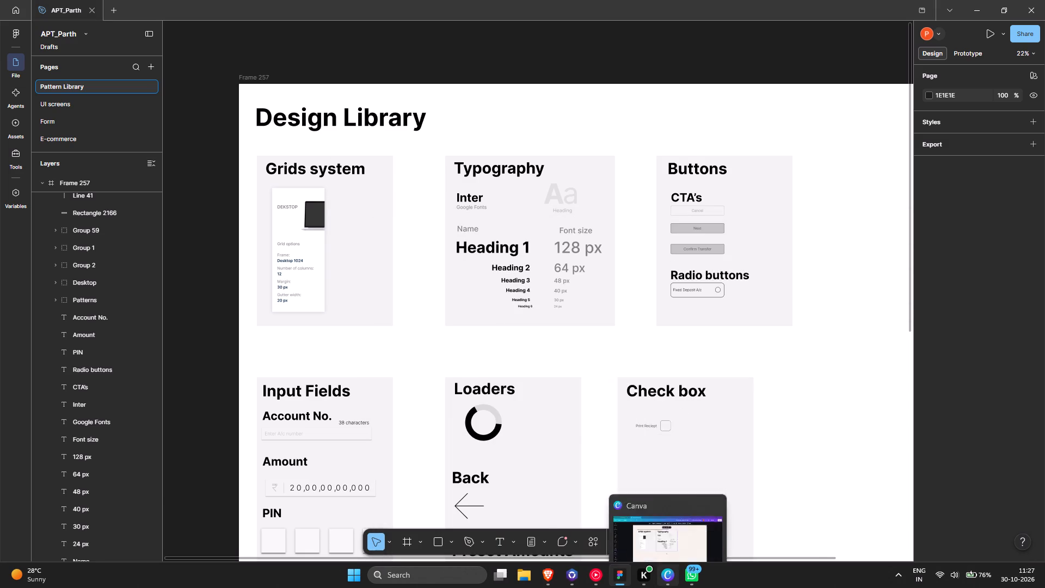
{"action": "key", "text": "ctrl+v"}
{"action": "left_click_drag", "start_coordinate": [524, 295], "coordinate": [756, 238]}
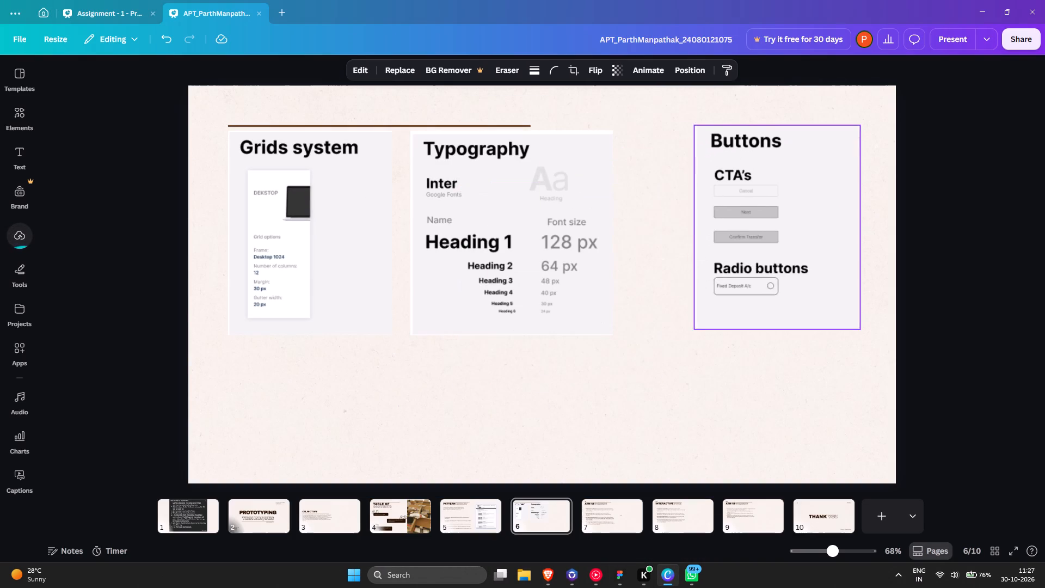
{"action": "left_click_drag", "start_coordinate": [756, 238], "coordinate": [697, 241]}
Crop the white strips off the Typography image's top and left edges and move it closer to Grids system.
{"action": "scroll", "coordinate": [472, 200], "scroll_direction": "up", "scroll_amount": 3, "text": "ctrl"}
{"action": "double_click", "coordinate": [497, 164]}
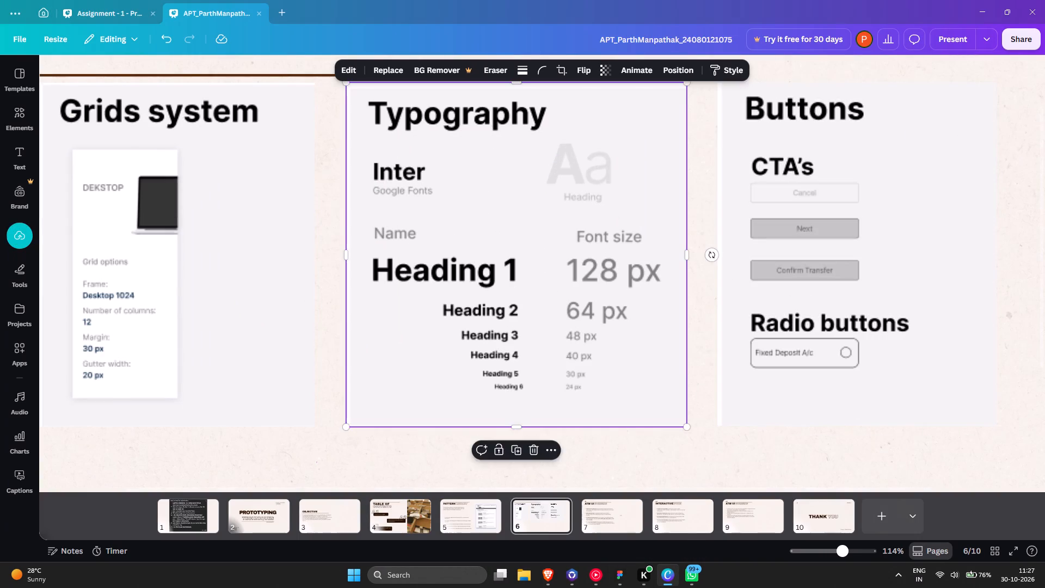
{"action": "scroll", "coordinate": [499, 167], "scroll_direction": "up", "scroll_amount": 3}
{"action": "left_click", "coordinate": [219, 77]}
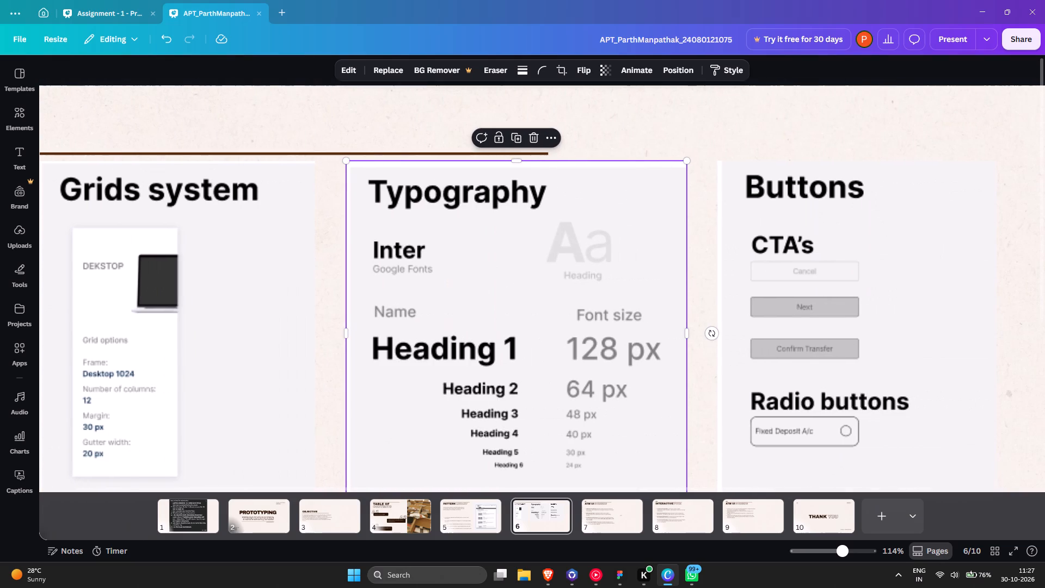
{"action": "left_click_drag", "start_coordinate": [528, 159], "coordinate": [528, 168]}
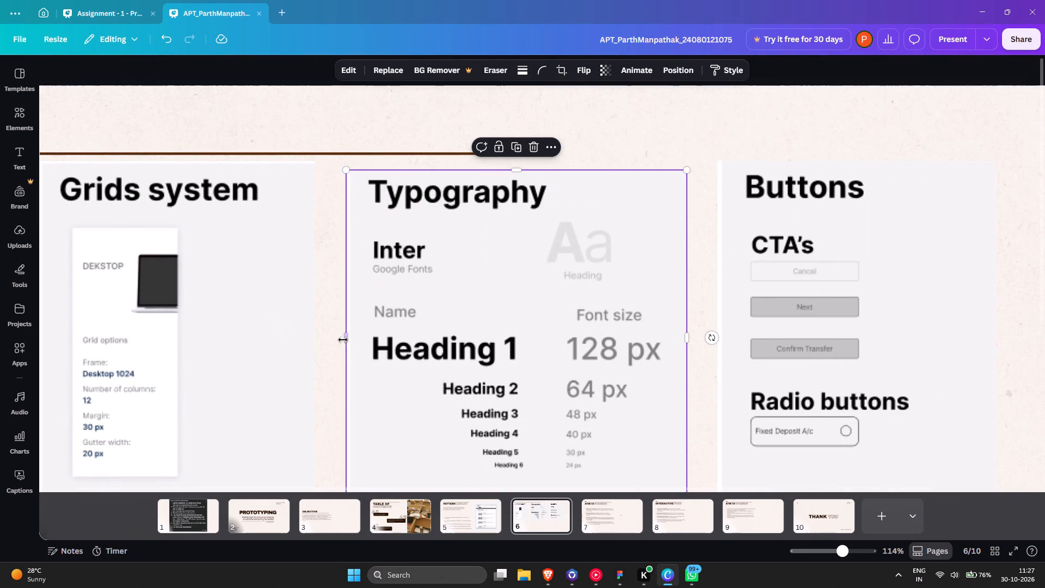
{"action": "left_click_drag", "start_coordinate": [343, 339], "coordinate": [354, 338]}
{"action": "left_click", "coordinate": [331, 339]}
{"action": "left_click_drag", "start_coordinate": [474, 315], "coordinate": [450, 308]}
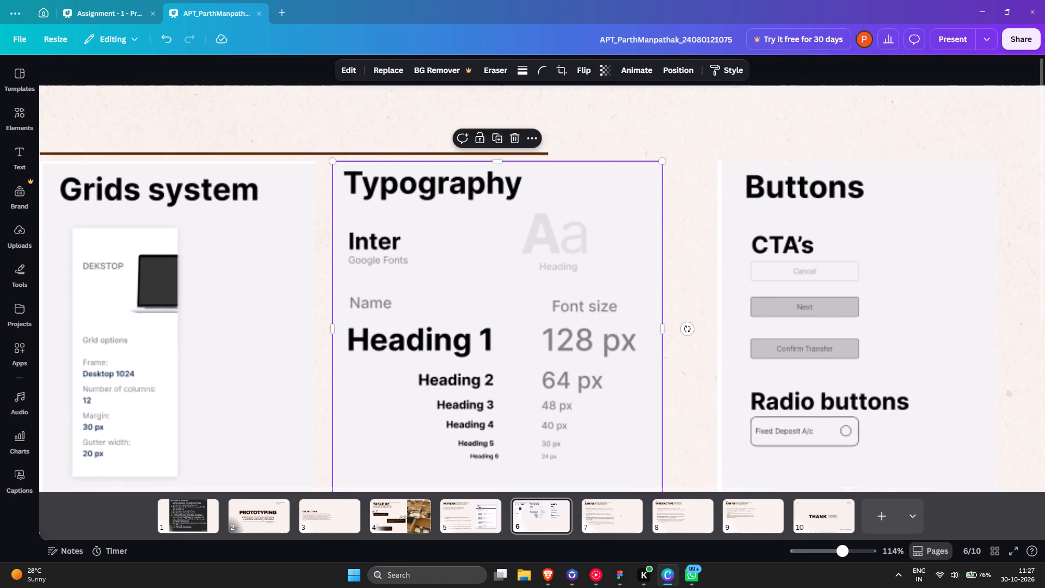
Crop the white strip off the top edge of the Grids system image.
{"action": "left_click", "coordinate": [312, 298]}
{"action": "left_click_drag", "start_coordinate": [173, 161], "coordinate": [179, 165]}
Crop the white strip off the Buttons image's left edge and move the image closer to Typography.
{"action": "left_click", "coordinate": [815, 185]}
{"action": "left_click", "coordinate": [717, 209]}
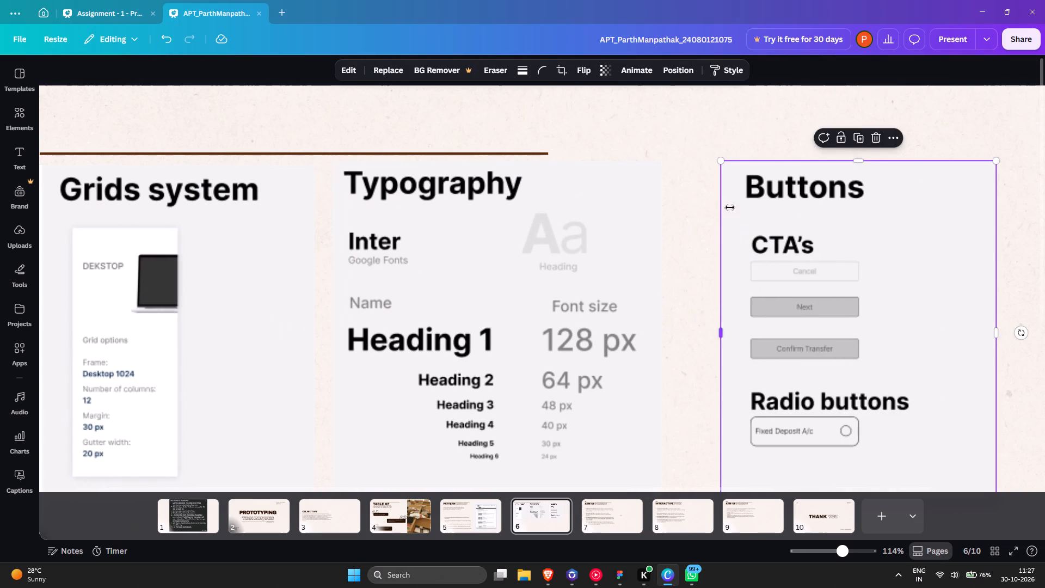
{"action": "left_click_drag", "start_coordinate": [780, 201], "coordinate": [741, 201]}
{"action": "left_click", "coordinate": [661, 112]}
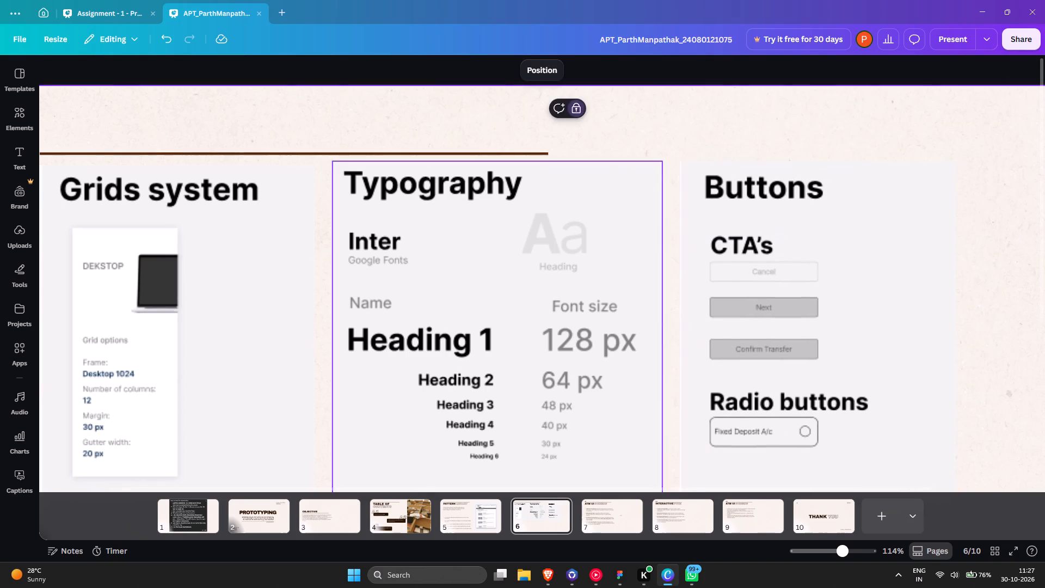
Reposition the Typography image between Grids system and Buttons and adjust its top edge to match Grids system, about 532 by 549.
{"action": "scroll", "coordinate": [607, 178], "scroll_direction": "down", "scroll_amount": 2, "text": "ctrl"}
{"action": "left_click_drag", "start_coordinate": [545, 203], "coordinate": [545, 207]}
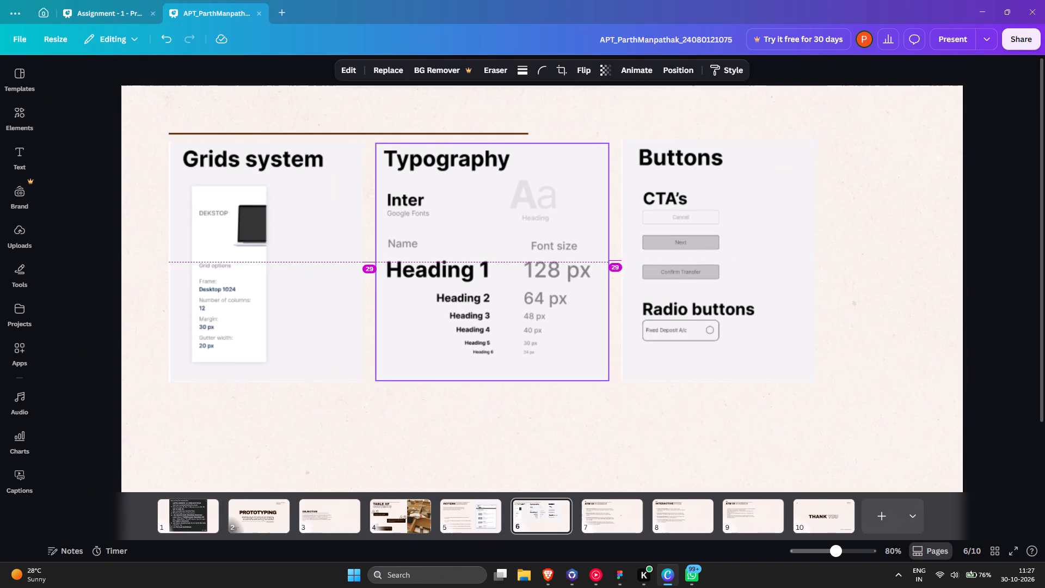
{"action": "left_click_drag", "start_coordinate": [545, 207], "coordinate": [542, 210]}
{"action": "left_click", "coordinate": [491, 144]}
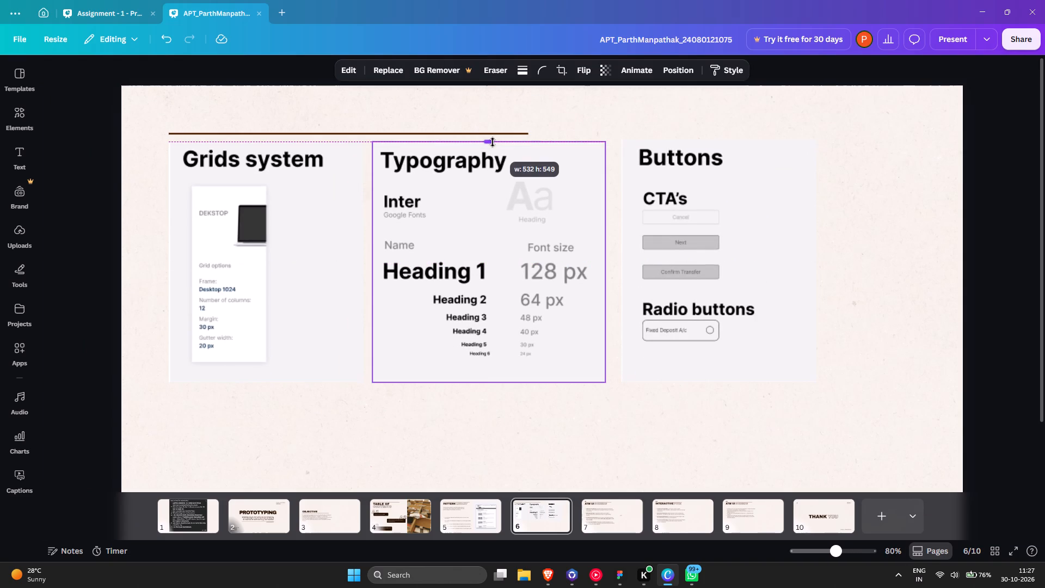
Crop the white strip off the Buttons image's left edge to about 436 by 554 and nudge it toward Typography.
{"action": "left_click", "coordinate": [625, 124]}
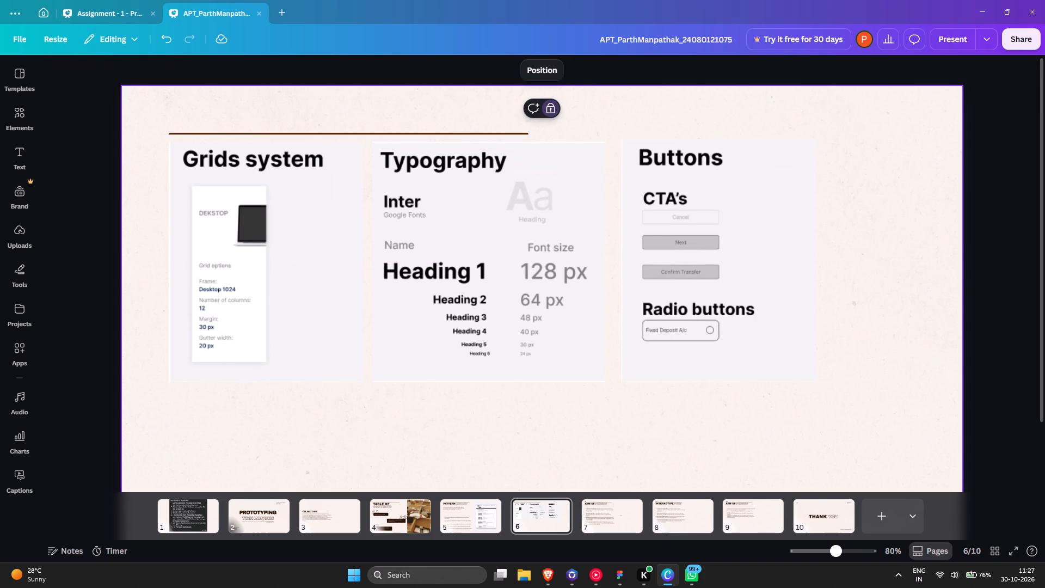
{"action": "left_click", "coordinate": [639, 170]}
{"action": "left_click", "coordinate": [624, 262]}
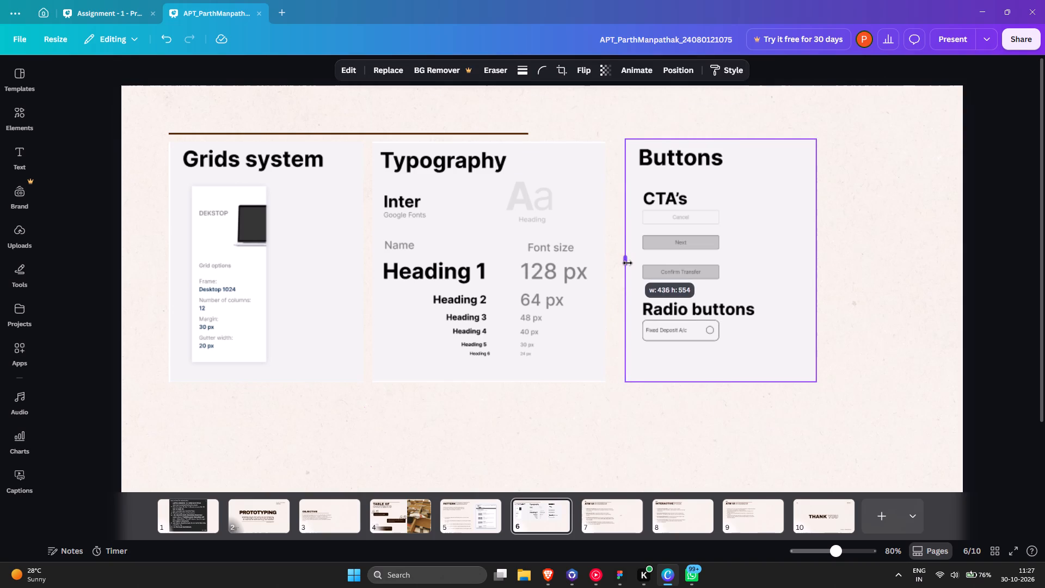
{"action": "left_click", "coordinate": [825, 196]}
{"action": "left_click", "coordinate": [749, 210]}
Extend the Typography image's bottom edge slightly, move the image up, and align its bottom edge with Grids system.
{"action": "left_click", "coordinate": [433, 161]}
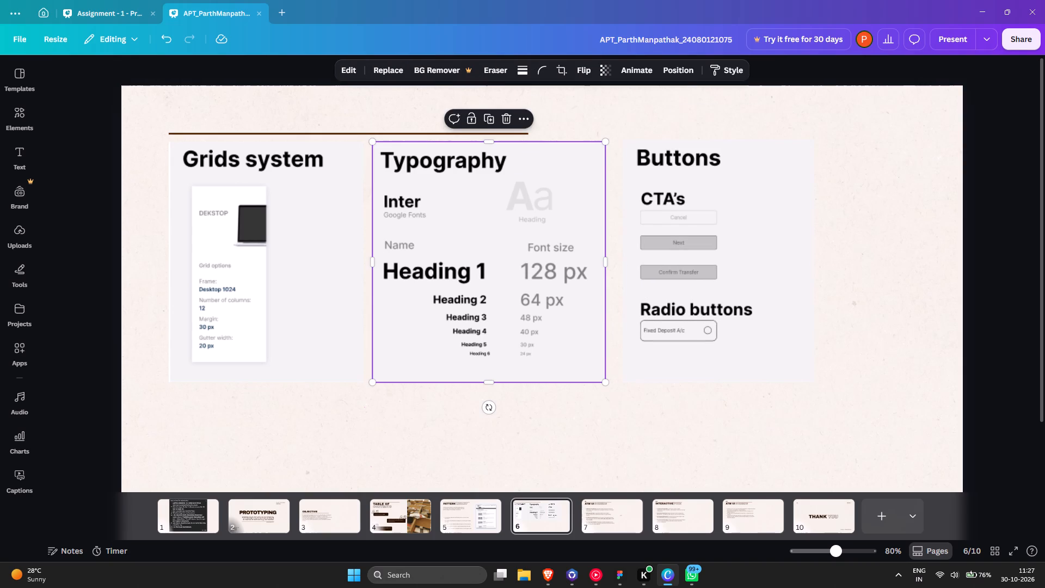
{"action": "left_click", "coordinate": [488, 382]}
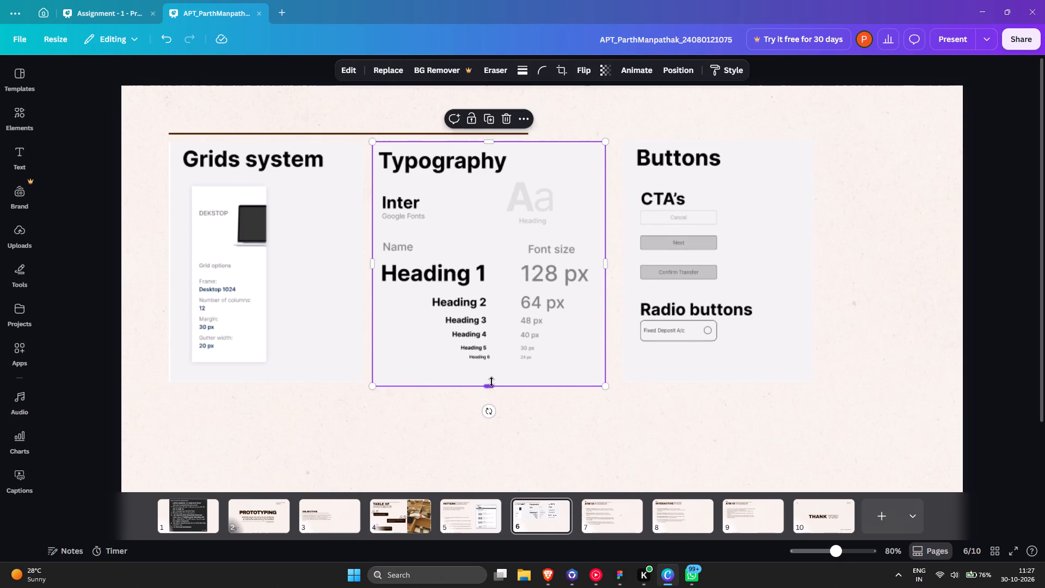
{"action": "left_click", "coordinate": [502, 312]}
{"action": "left_click", "coordinate": [735, 384]}
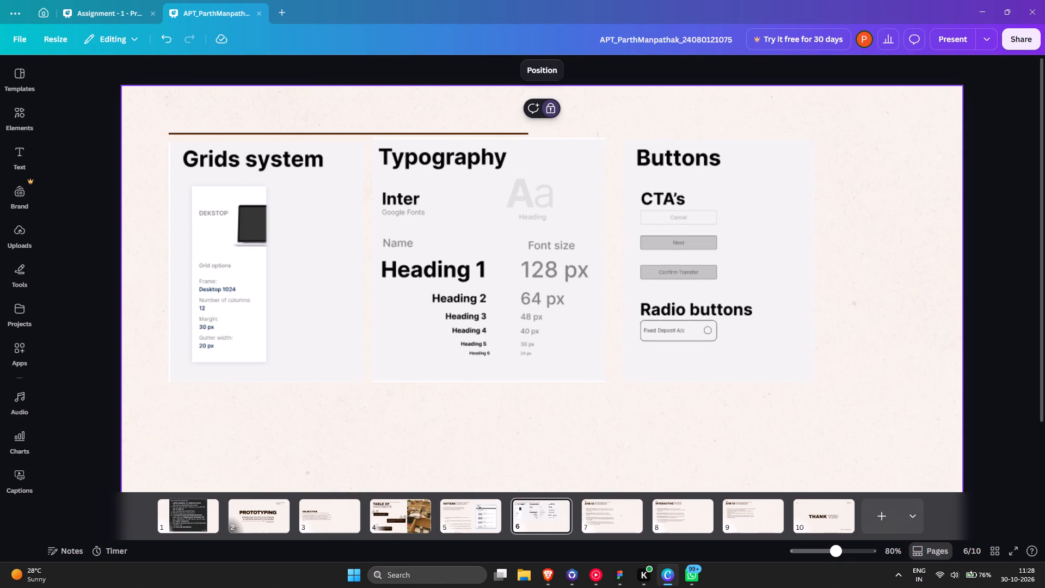
{"action": "left_click", "coordinate": [491, 330]}
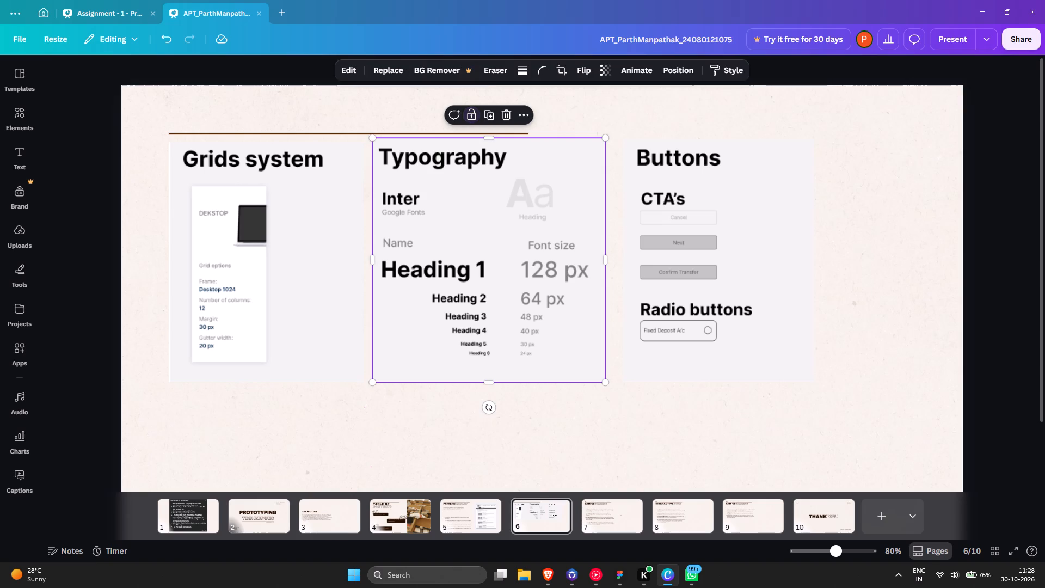
{"action": "left_click", "coordinate": [490, 385]}
{"action": "left_click", "coordinate": [490, 378]}
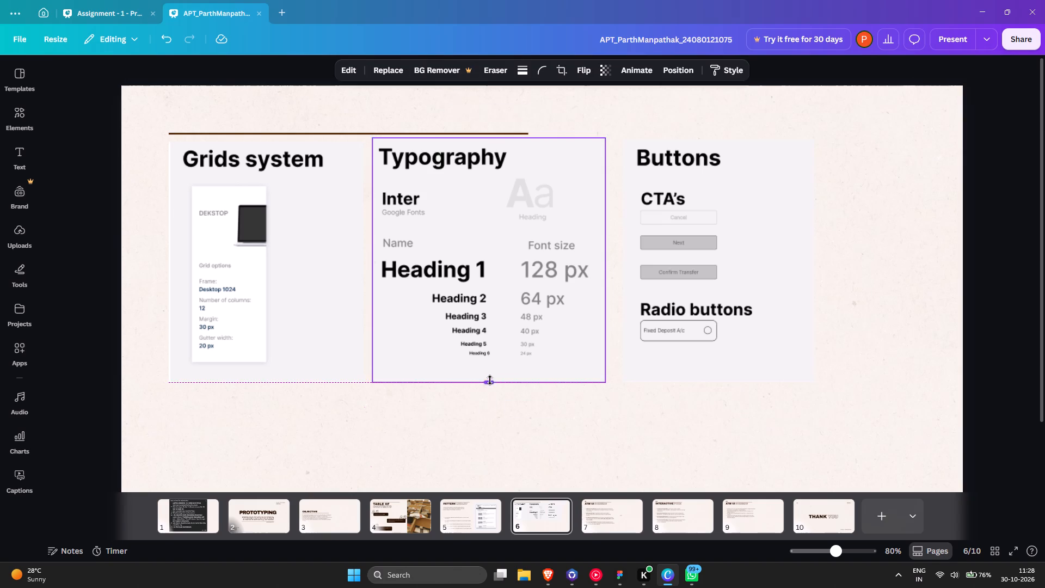
Crop the white strip off the Grids system image's left edge.
{"action": "left_click", "coordinate": [252, 322]}
{"action": "left_click", "coordinate": [170, 253]}
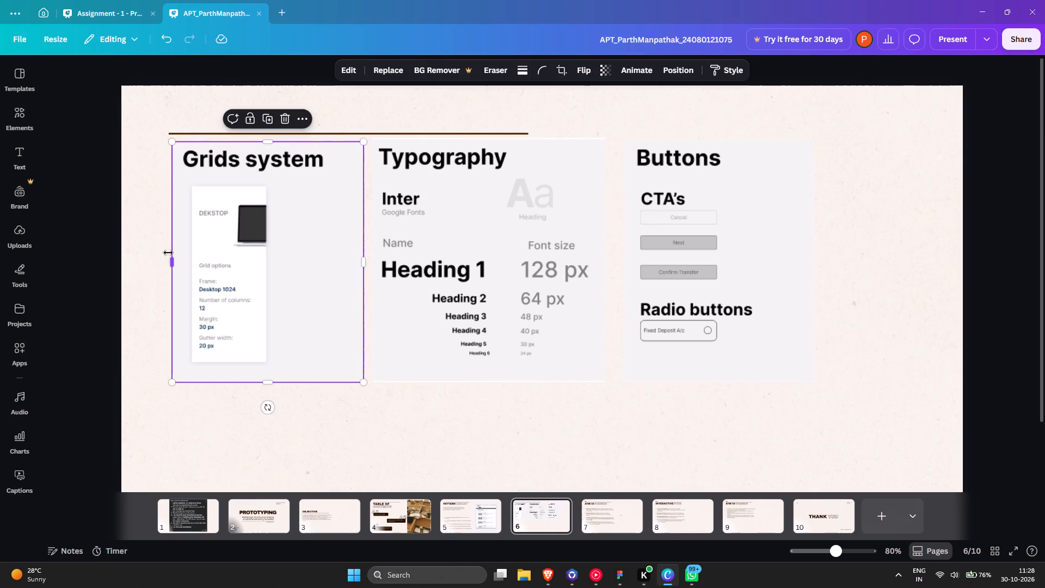
{"action": "left_click", "coordinate": [146, 253]}
Switch to Figma and bring up the Input Fields, Loaders and Check box cards of the Design Library.
{"action": "left_click", "coordinate": [612, 567]}
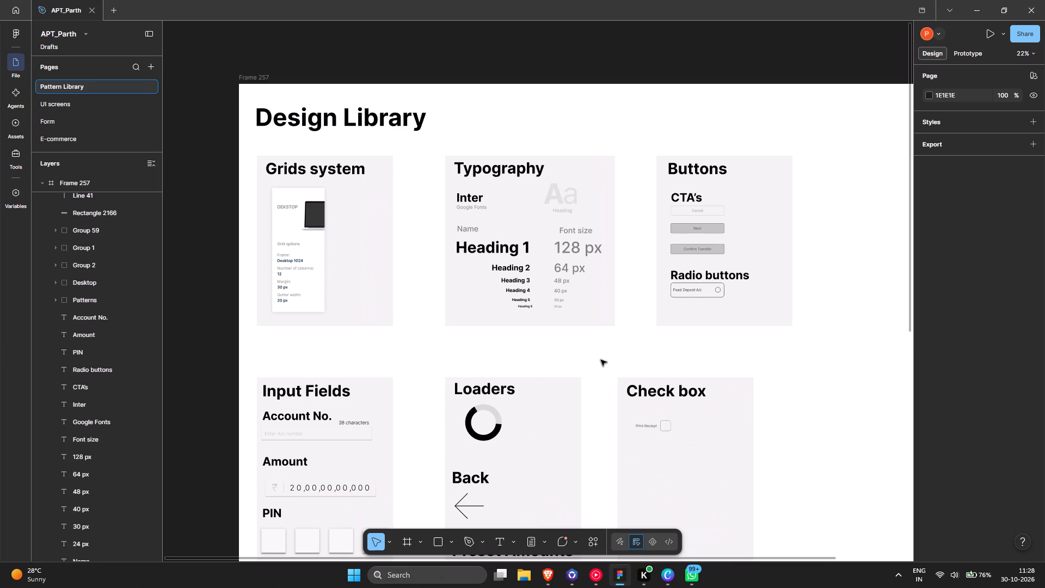
{"action": "scroll", "coordinate": [601, 360], "scroll_direction": "down", "scroll_amount": 5}
{"action": "middle_click_drag", "start_coordinate": [567, 362], "coordinate": [645, 361]}
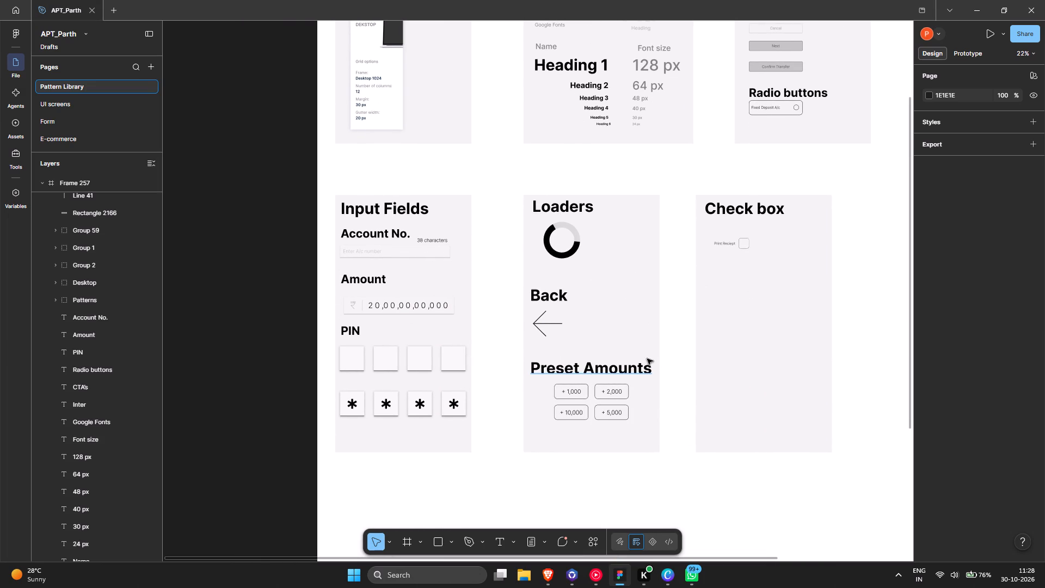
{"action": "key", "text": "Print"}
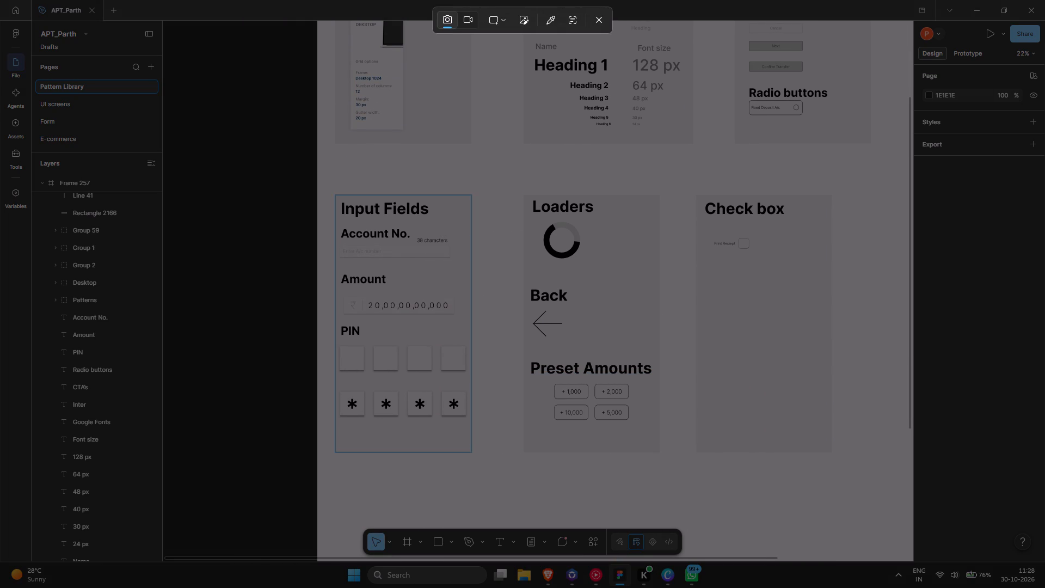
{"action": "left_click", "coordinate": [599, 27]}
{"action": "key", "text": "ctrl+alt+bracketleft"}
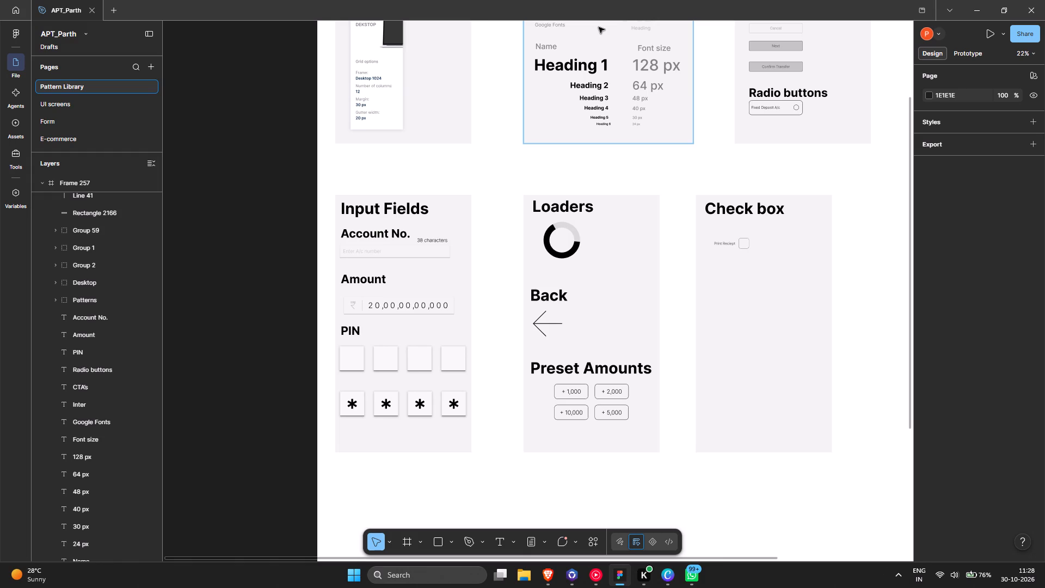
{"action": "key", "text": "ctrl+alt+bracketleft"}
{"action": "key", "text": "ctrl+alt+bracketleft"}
Capture a screenshot of the Input Fields, Loaders and Check box cards together and copy it from Snipping Tool.
{"action": "key", "text": "Print"}
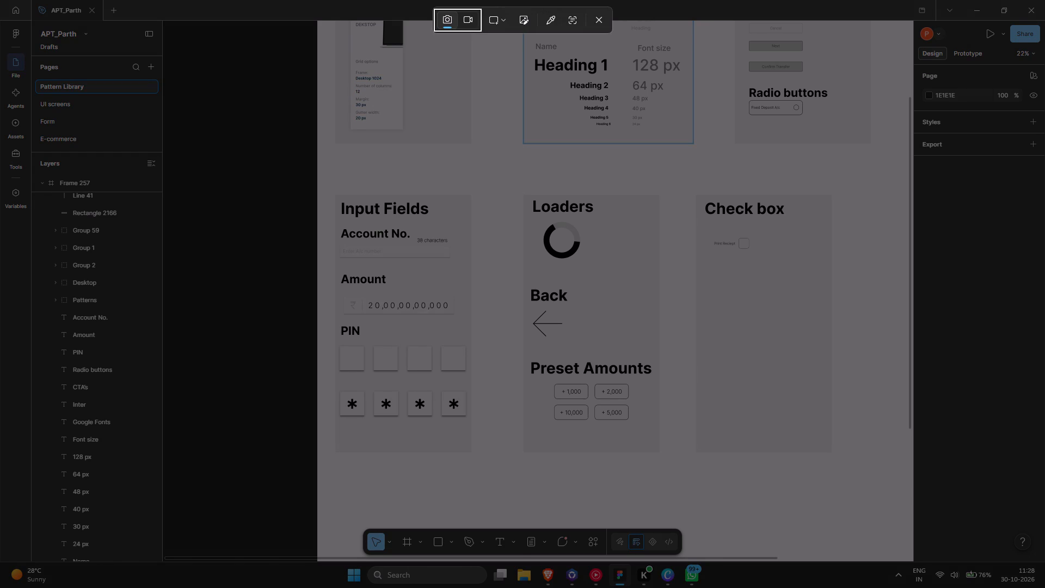
{"action": "left_click_drag", "start_coordinate": [335, 195], "coordinate": [779, 445]}
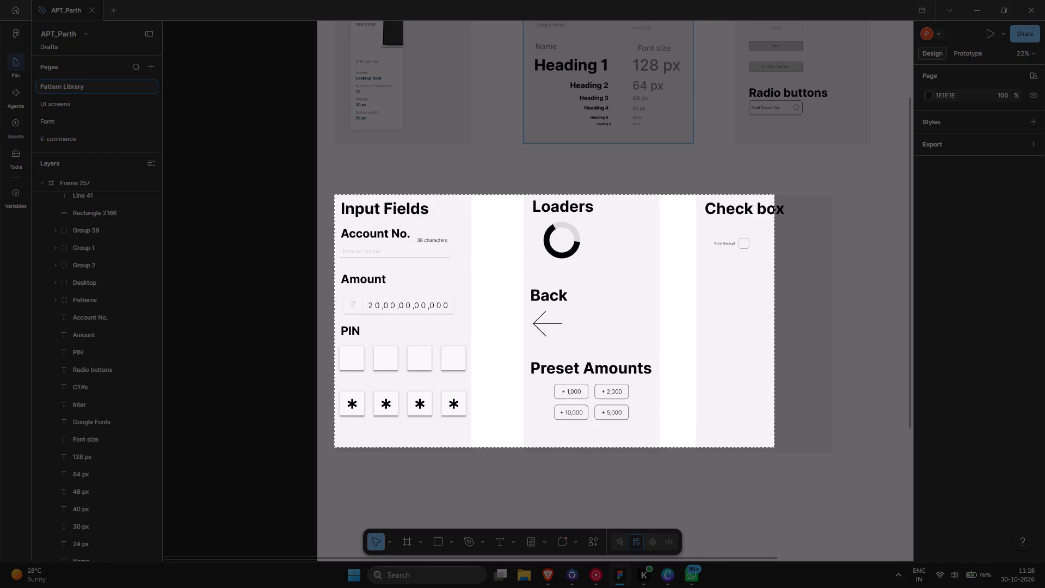
{"action": "left_click_drag", "start_coordinate": [779, 445], "coordinate": [829, 453]}
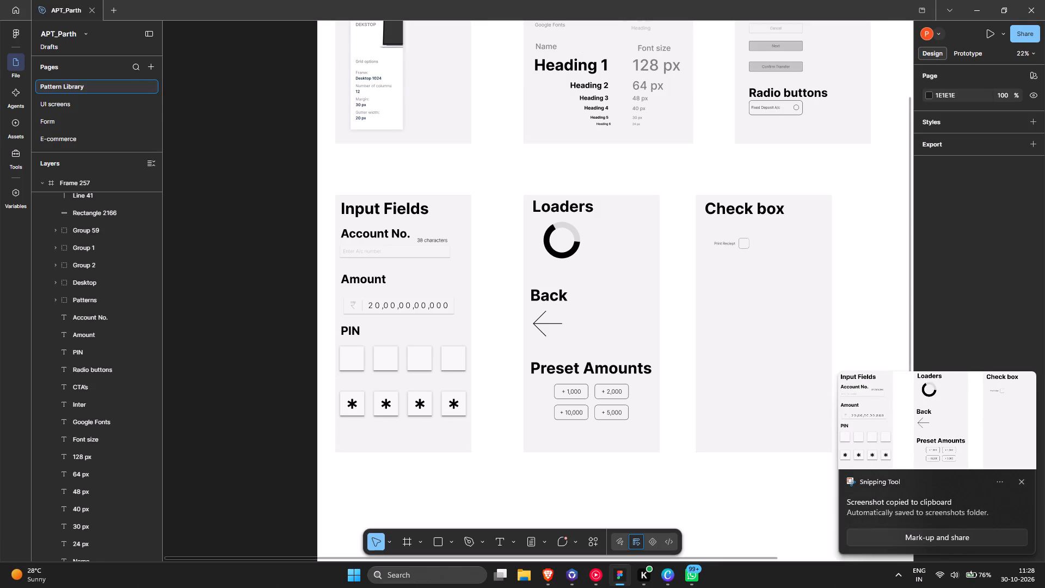
{"action": "left_click", "coordinate": [954, 422]}
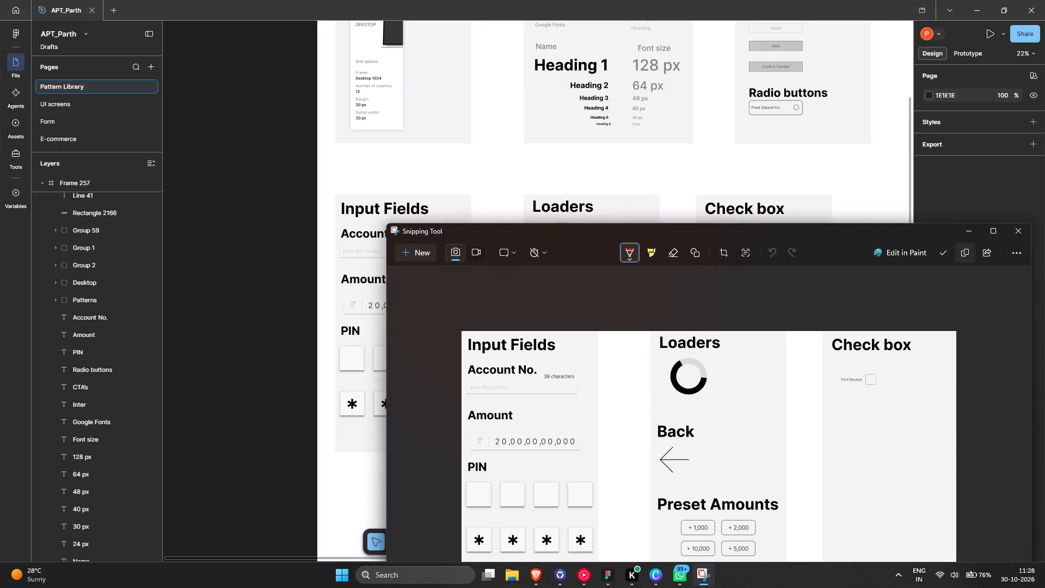
{"action": "left_click", "coordinate": [961, 254]}
{"action": "left_click", "coordinate": [1011, 234]}
Switch to Canva, paste the three-card screenshot on page 6, scale it down and cut it.
{"action": "left_click", "coordinate": [674, 585]}
{"action": "key", "text": "ctrl+v"}
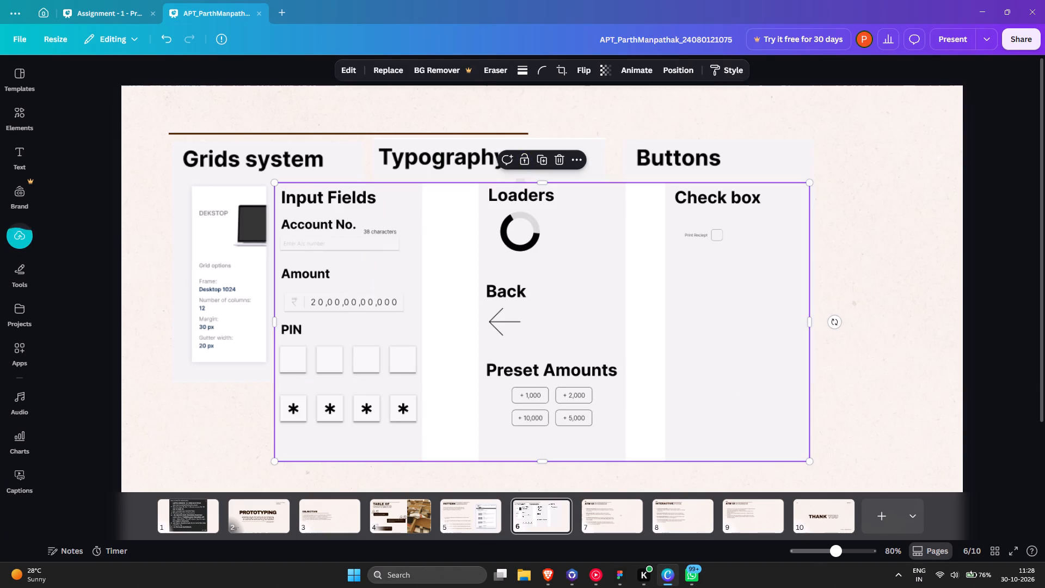
{"action": "left_click_drag", "start_coordinate": [810, 181], "coordinate": [621, 274]}
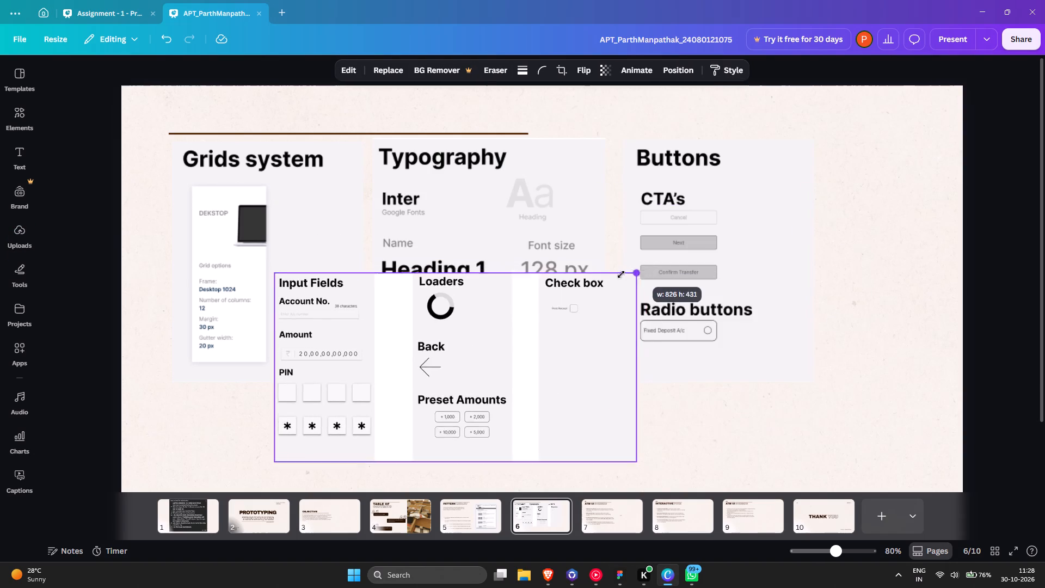
{"action": "left_click_drag", "start_coordinate": [621, 274], "coordinate": [668, 275]}
{"action": "key", "text": "ctrl+x"}
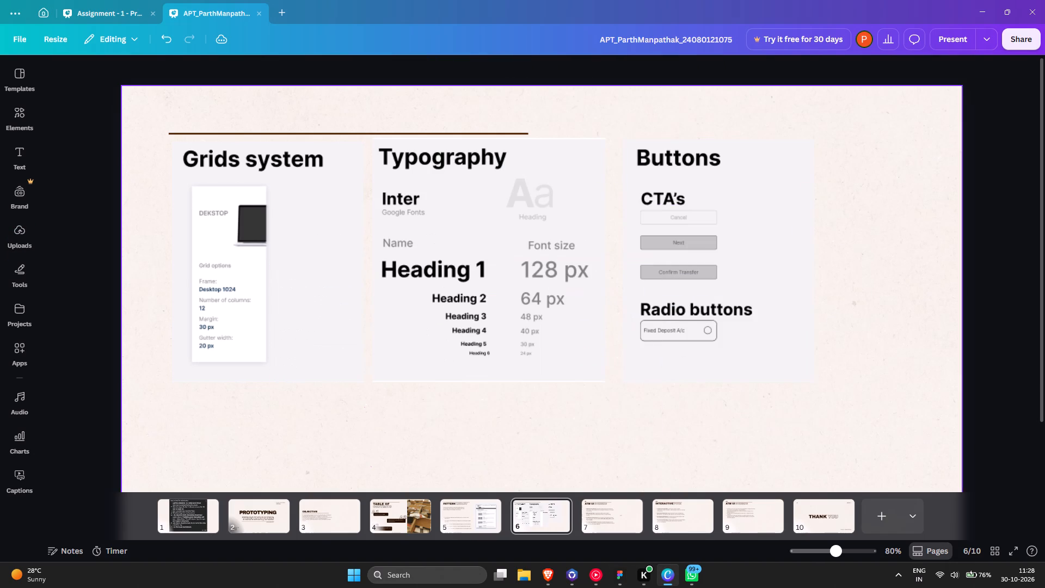
Scale down the Grids system, Typography and Buttons images together and shift them under the page's heading line.
{"action": "left_click_drag", "start_coordinate": [825, 388], "coordinate": [232, 281]}
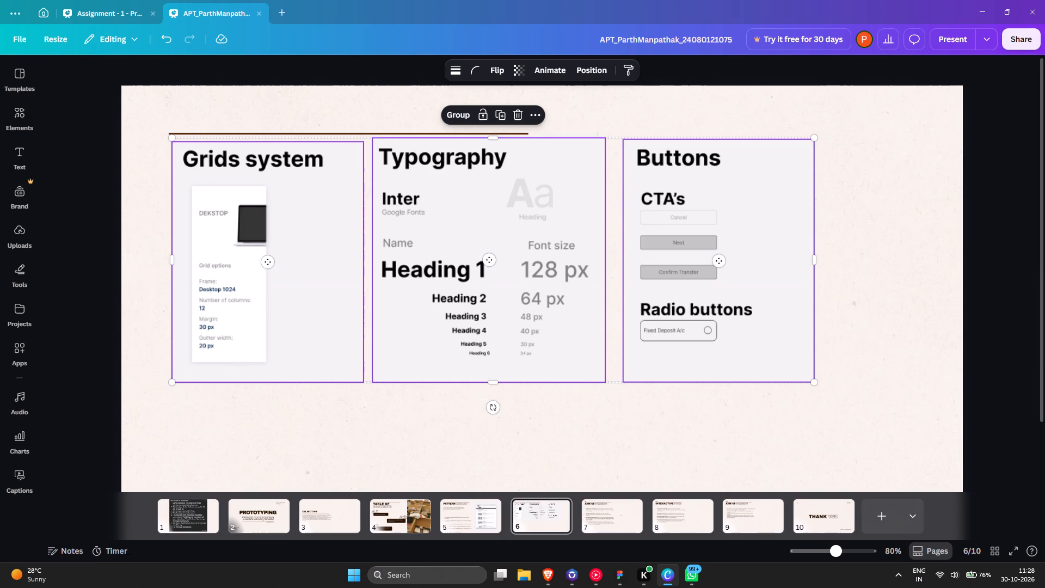
{"action": "left_click_drag", "start_coordinate": [814, 378], "coordinate": [593, 293]}
{"action": "left_click_drag", "start_coordinate": [544, 241], "coordinate": [537, 243]}
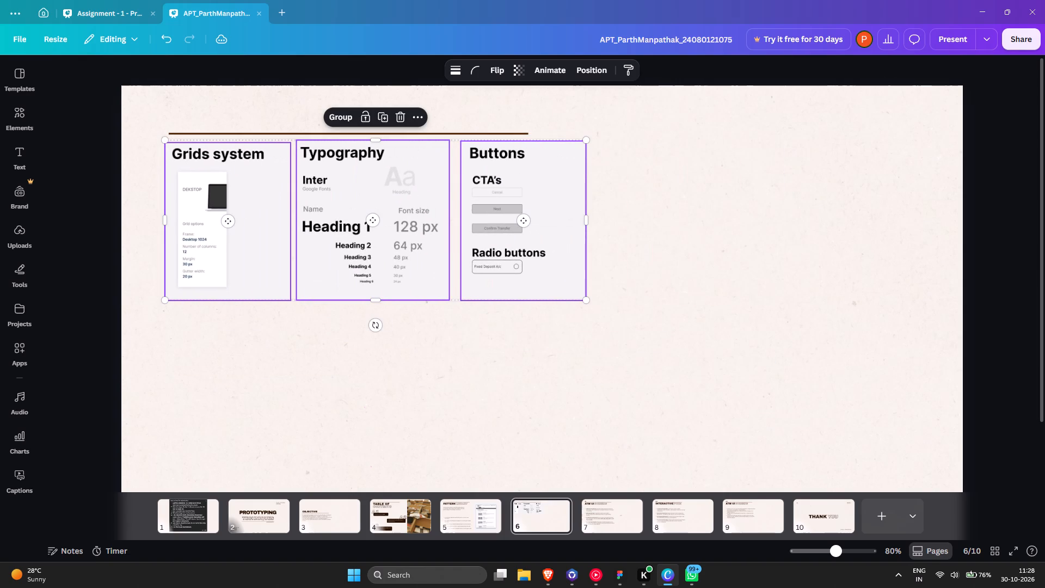
Spread out the top row by moving Buttons near the page's right edge and Typography to the middle.
{"action": "left_click", "coordinate": [735, 268]}
{"action": "left_click_drag", "start_coordinate": [493, 235], "coordinate": [825, 237]}
{"action": "left_click_drag", "start_coordinate": [337, 236], "coordinate": [382, 236]}
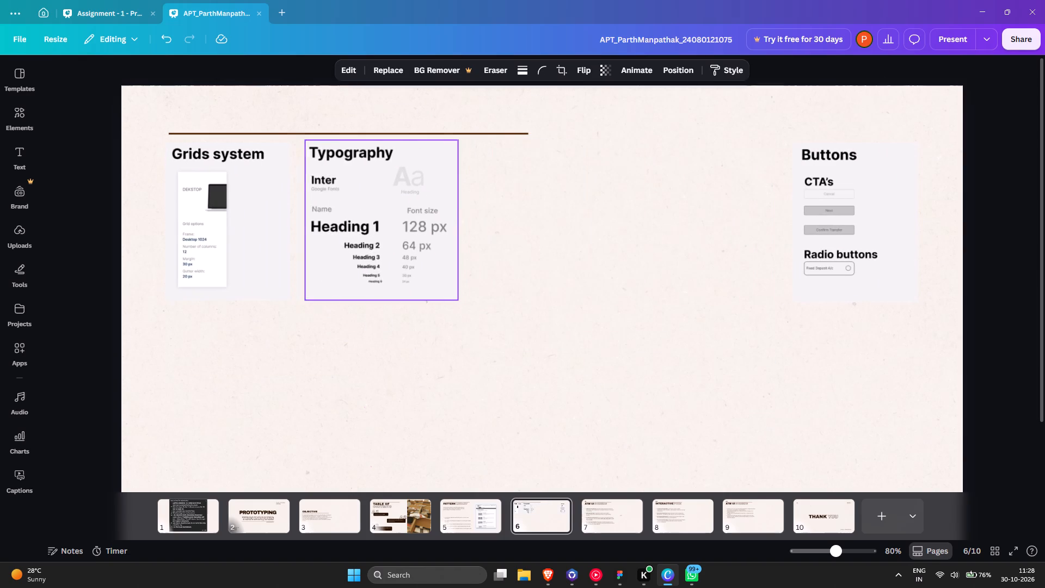
{"action": "left_click_drag", "start_coordinate": [382, 236], "coordinate": [549, 236]}
Paste the Input Fields, Loaders and Check box screenshot back on page 6 and position it mid-page.
{"action": "key", "text": "ctrl+v"}
{"action": "left_click_drag", "start_coordinate": [534, 264], "coordinate": [564, 263]}
{"action": "key", "text": "ctrl+z"}
{"action": "left_click_drag", "start_coordinate": [512, 283], "coordinate": [554, 213]}
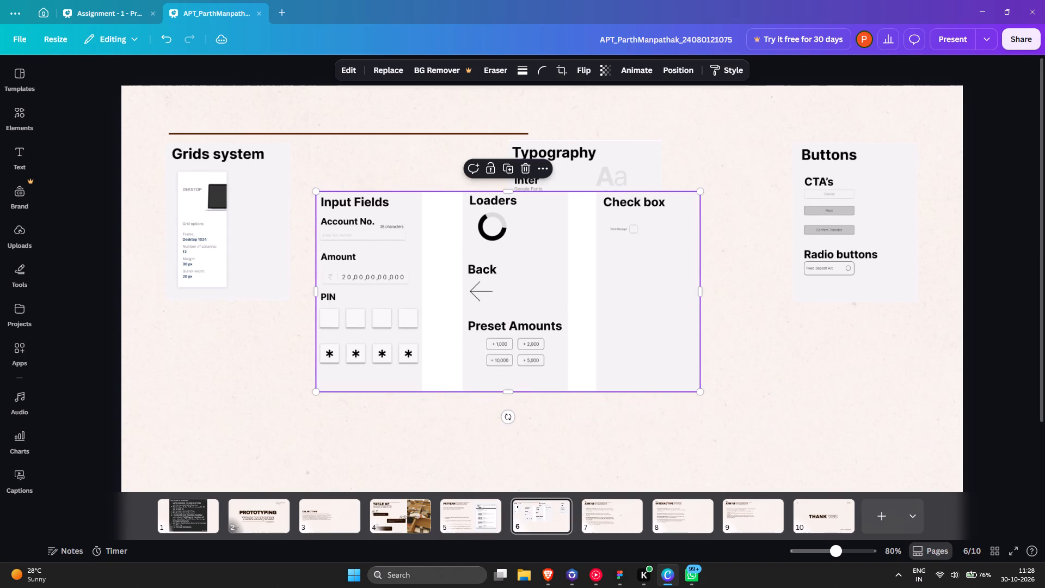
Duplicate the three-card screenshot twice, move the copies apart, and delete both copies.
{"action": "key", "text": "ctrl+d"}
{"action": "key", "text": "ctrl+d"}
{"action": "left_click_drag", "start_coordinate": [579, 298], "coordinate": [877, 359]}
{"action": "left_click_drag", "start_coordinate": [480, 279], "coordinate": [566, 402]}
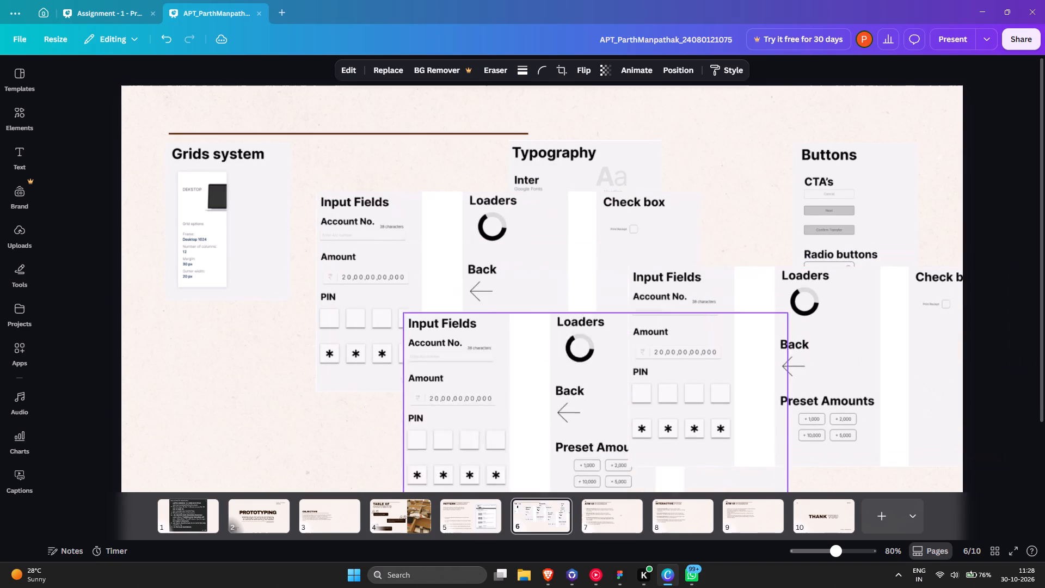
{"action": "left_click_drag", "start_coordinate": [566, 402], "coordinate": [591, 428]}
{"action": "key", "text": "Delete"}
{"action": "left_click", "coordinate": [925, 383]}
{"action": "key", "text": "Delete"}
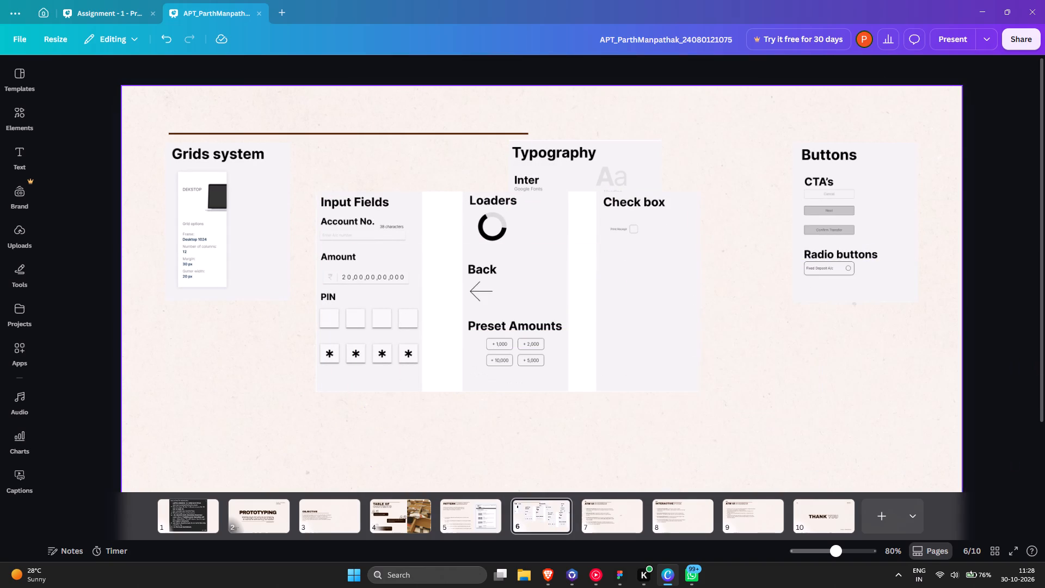
Crop the three-card screenshot down to the Input Fields card and move it up beside Grids system.
{"action": "left_click", "coordinate": [511, 311]}
{"action": "left_click_drag", "start_coordinate": [700, 290], "coordinate": [425, 292]}
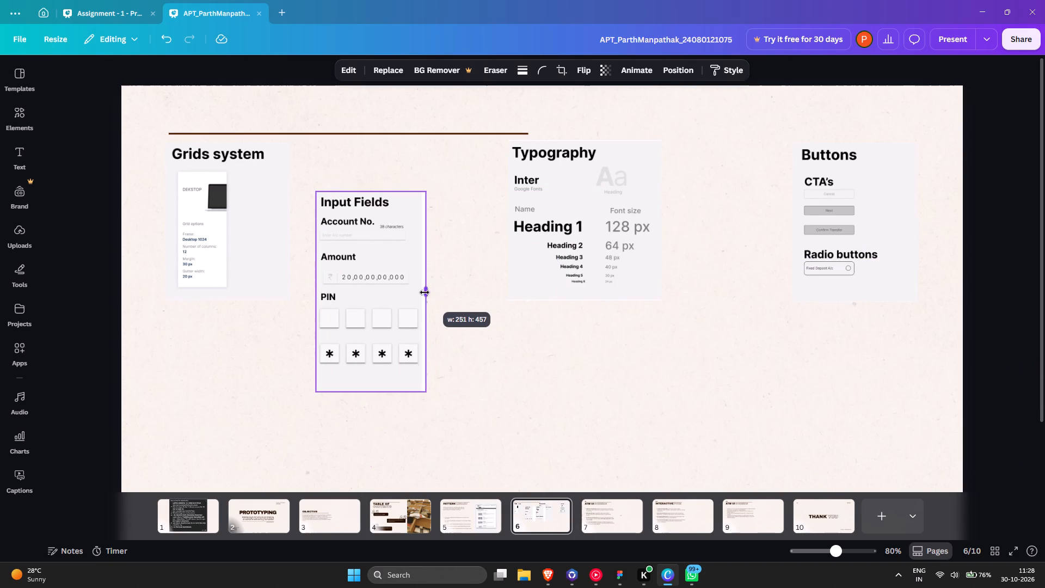
{"action": "left_click_drag", "start_coordinate": [425, 292], "coordinate": [421, 293]}
{"action": "left_click_drag", "start_coordinate": [385, 300], "coordinate": [389, 253]}
Duplicate the Input Fields image between Typography and Buttons and shift its crop to show the Loaders card.
{"action": "key", "text": "ctrl+d"}
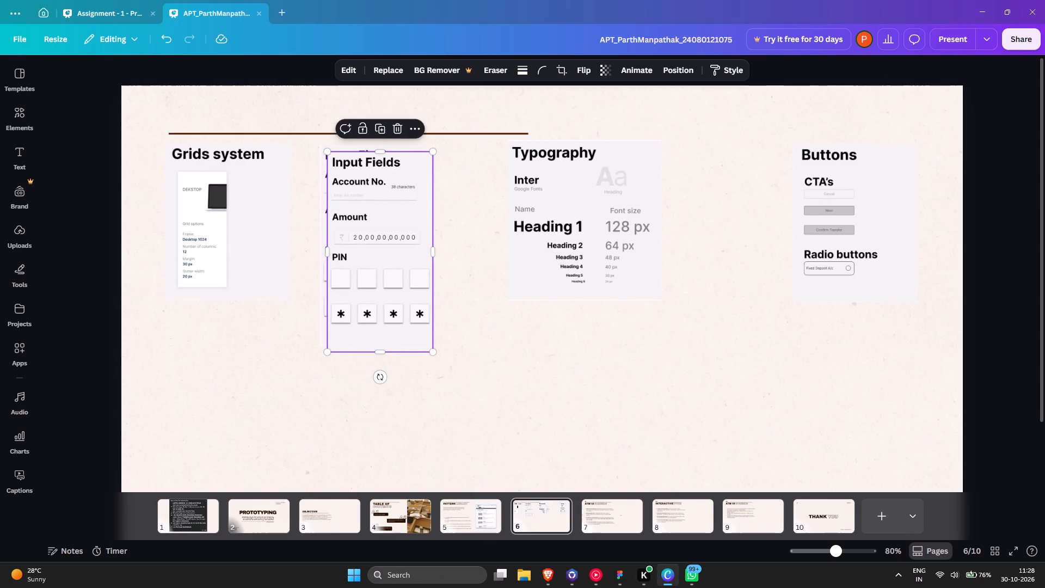
{"action": "left_click_drag", "start_coordinate": [390, 253], "coordinate": [743, 241]}
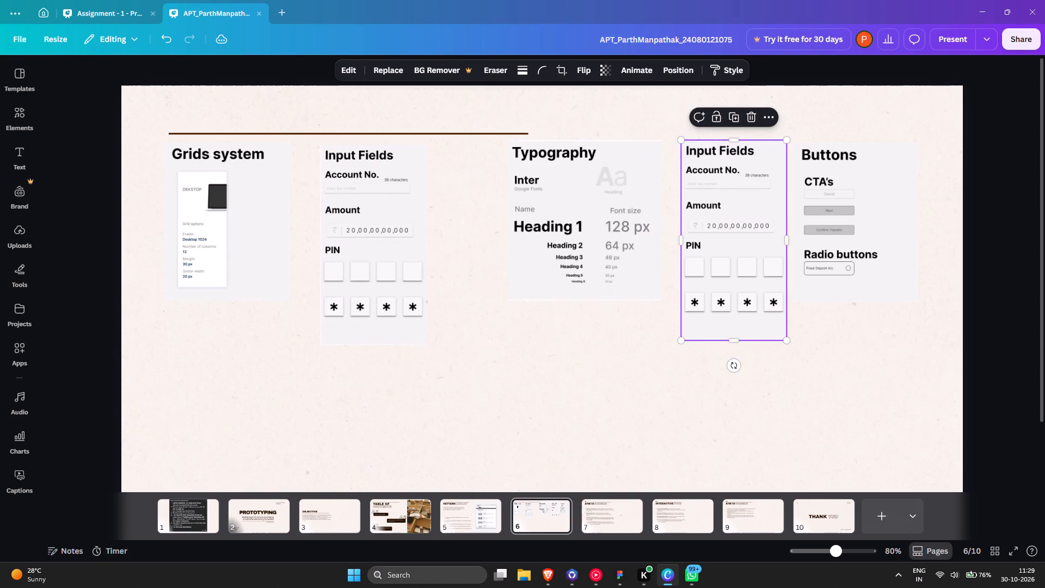
{"action": "double_click", "coordinate": [743, 241]}
{"action": "left_click_drag", "start_coordinate": [877, 243], "coordinate": [730, 248]}
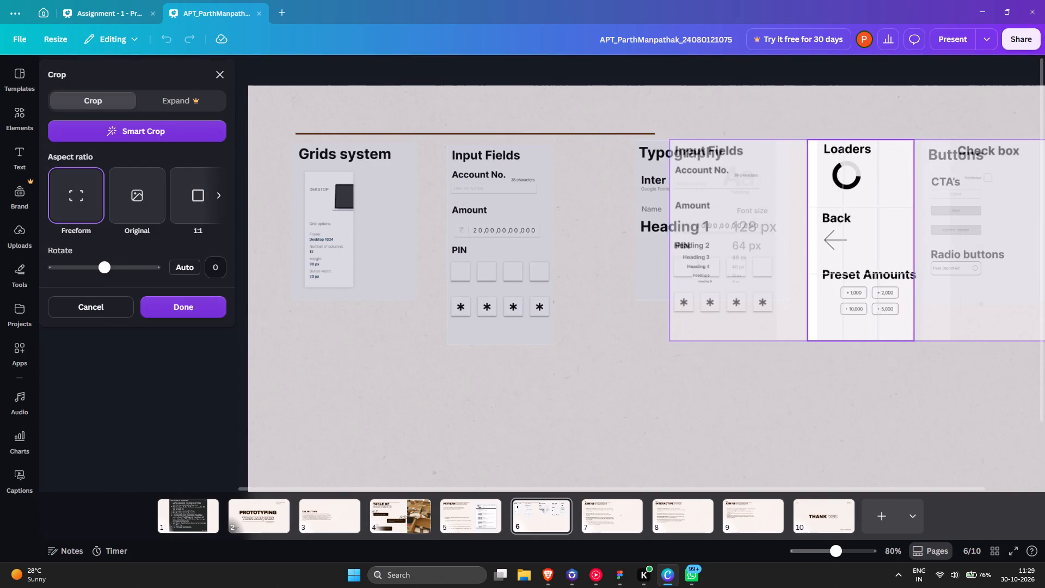
{"action": "left_click_drag", "start_coordinate": [730, 248], "coordinate": [724, 248]}
{"action": "key", "text": "Return"}
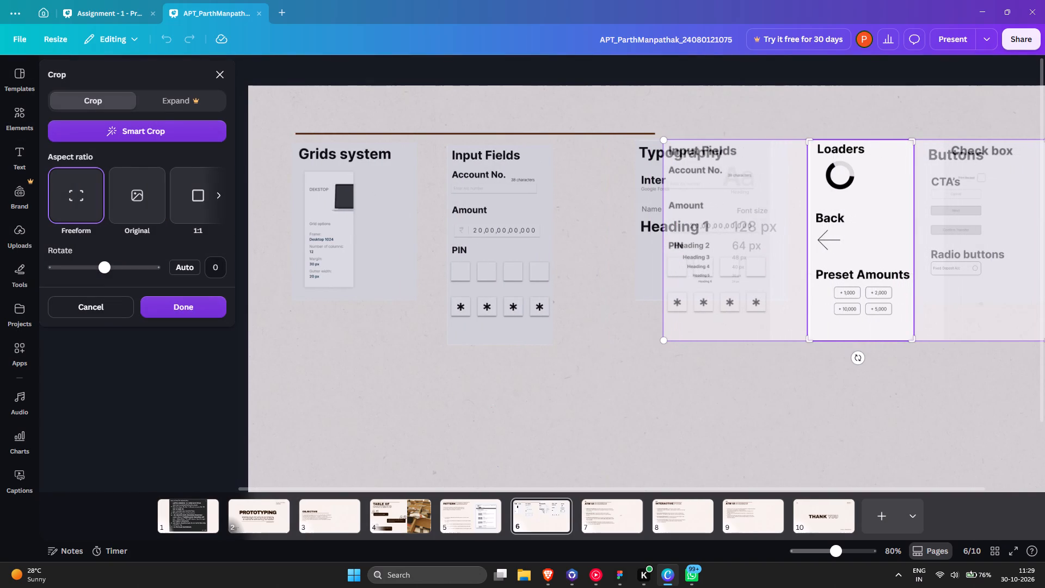
{"action": "key", "text": "Return"}
Move the Input Fields image down into a second row, between Grids system and Typography.
{"action": "left_click_drag", "start_coordinate": [385, 267], "coordinate": [369, 265]}
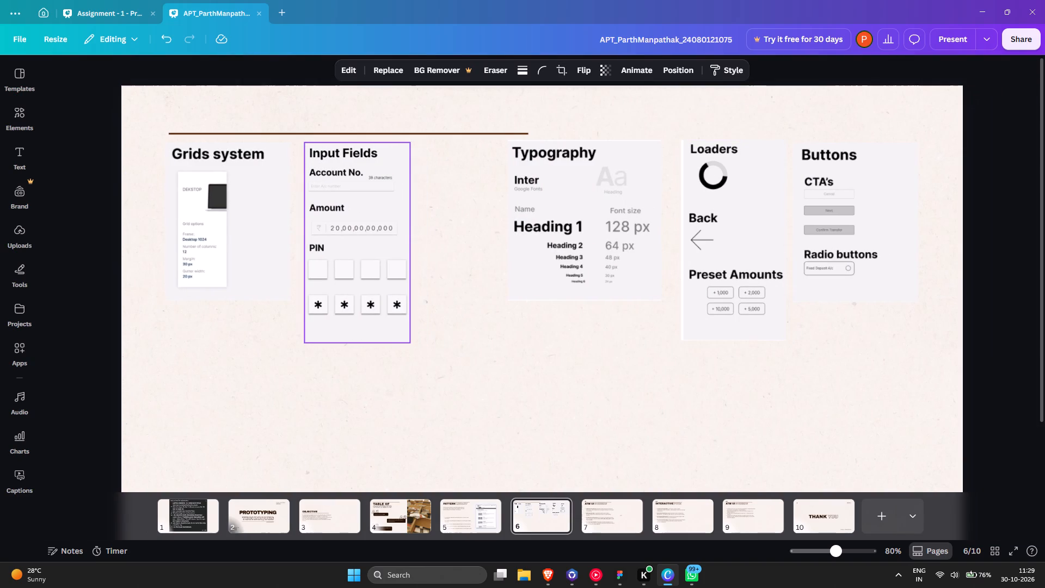
{"action": "left_click_drag", "start_coordinate": [369, 265], "coordinate": [383, 384]}
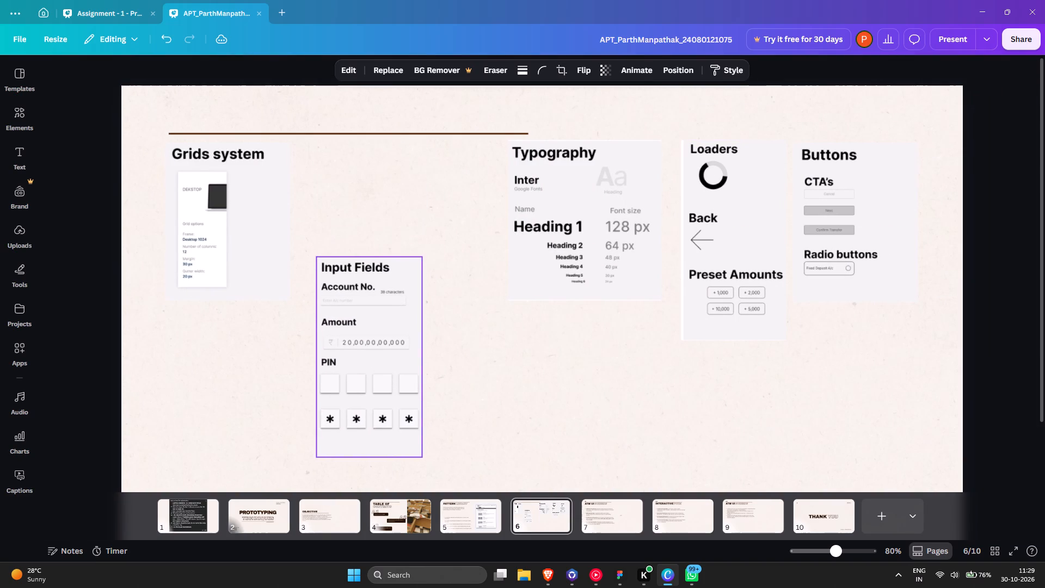
{"action": "left_click_drag", "start_coordinate": [383, 384], "coordinate": [388, 381]}
Crop the white strip off the Loaders image's left edge.
{"action": "left_click", "coordinate": [748, 242]}
{"action": "left_click", "coordinate": [685, 233]}
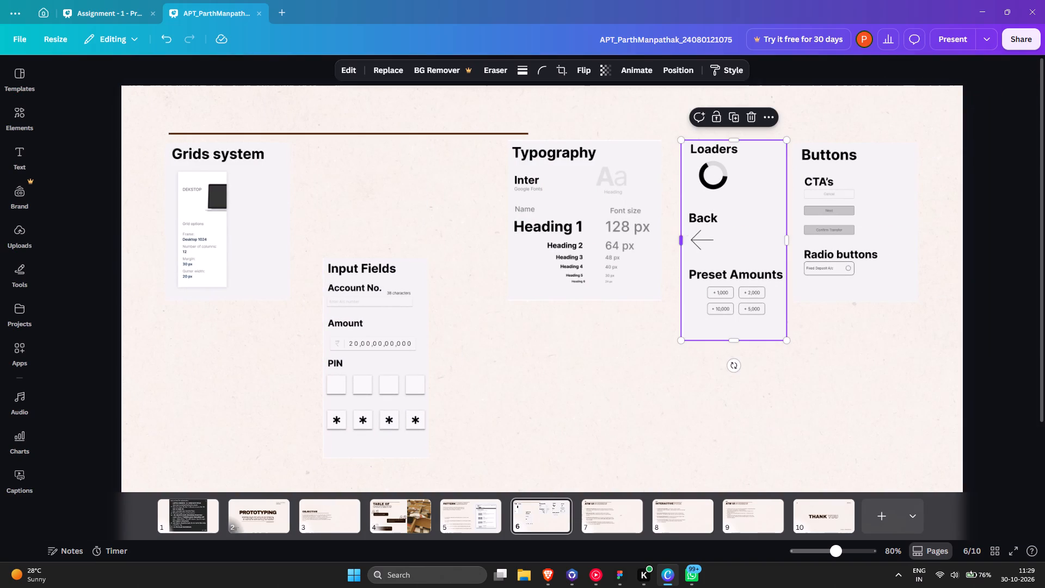
{"action": "double_click", "coordinate": [708, 228]}
{"action": "left_click", "coordinate": [616, 298]}
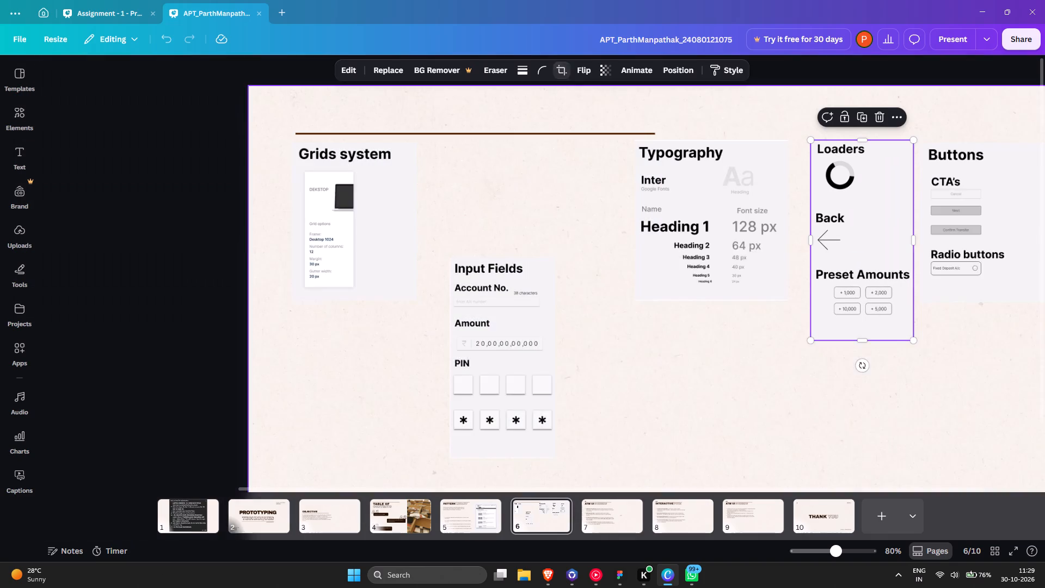
Duplicate the Loaders image into the space below Typography and shift its crop to show the Check box card.
{"action": "key", "text": "ctrl+d"}
{"action": "left_click_drag", "start_coordinate": [752, 273], "coordinate": [661, 363]}
{"action": "double_click", "coordinate": [661, 363]}
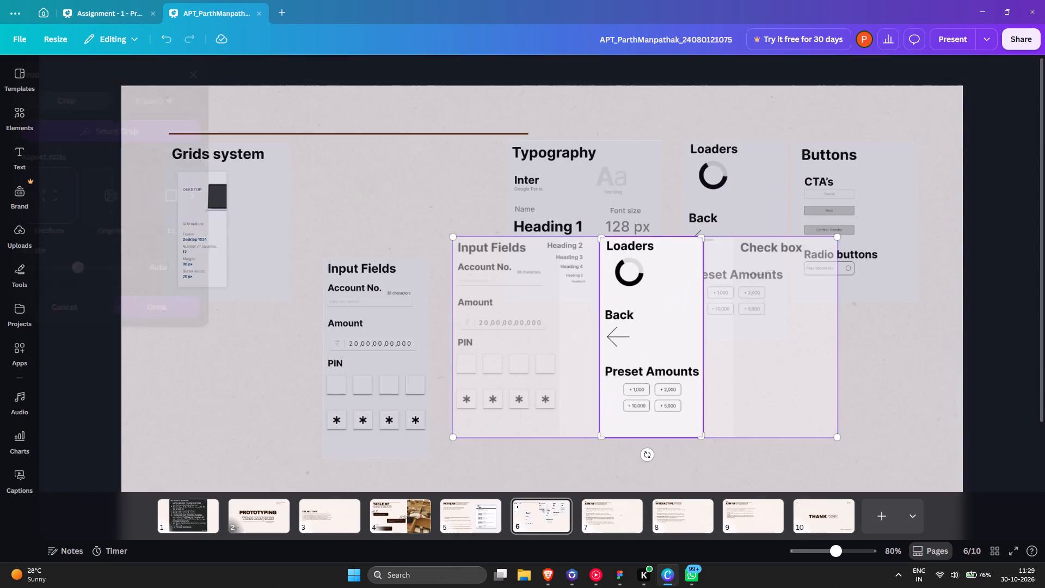
{"action": "left_click_drag", "start_coordinate": [776, 343], "coordinate": [635, 351]}
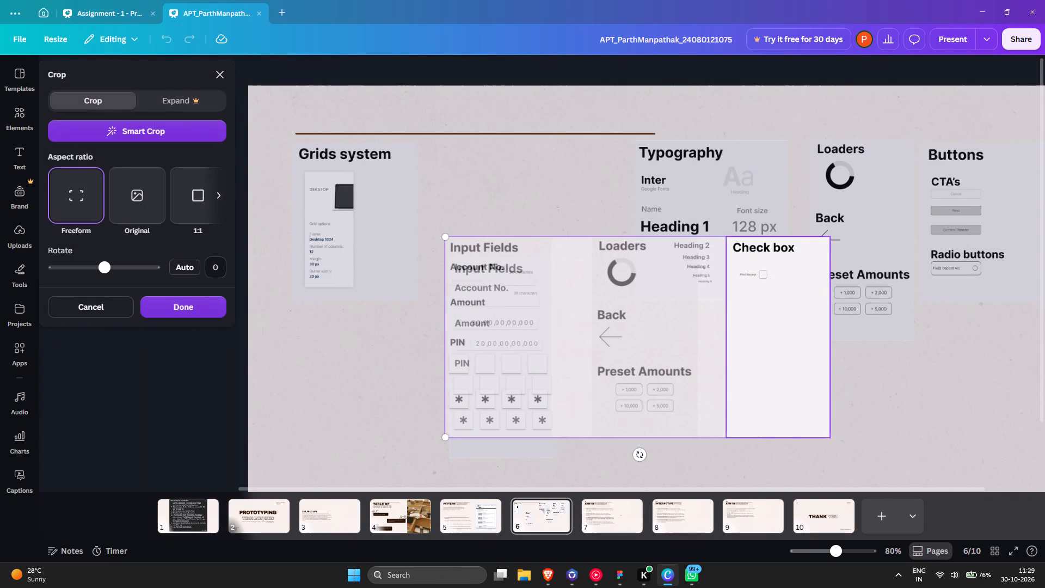
{"action": "key", "text": "backslash"}
{"action": "key", "text": "Return"}
{"action": "key", "text": "Return"}
Crop the empty lower part off the Check box image and place it beneath the Buttons image.
{"action": "left_click_drag", "start_coordinate": [656, 440], "coordinate": [652, 362]}
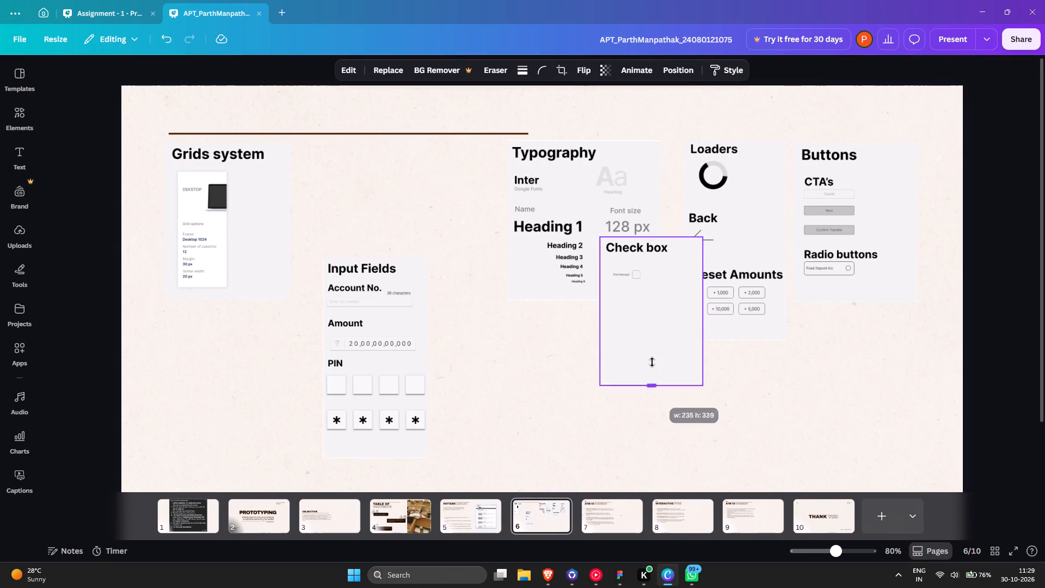
{"action": "left_click_drag", "start_coordinate": [652, 362], "coordinate": [663, 289]}
{"action": "left_click", "coordinate": [801, 330]}
{"action": "left_click_drag", "start_coordinate": [640, 257], "coordinate": [747, 413]}
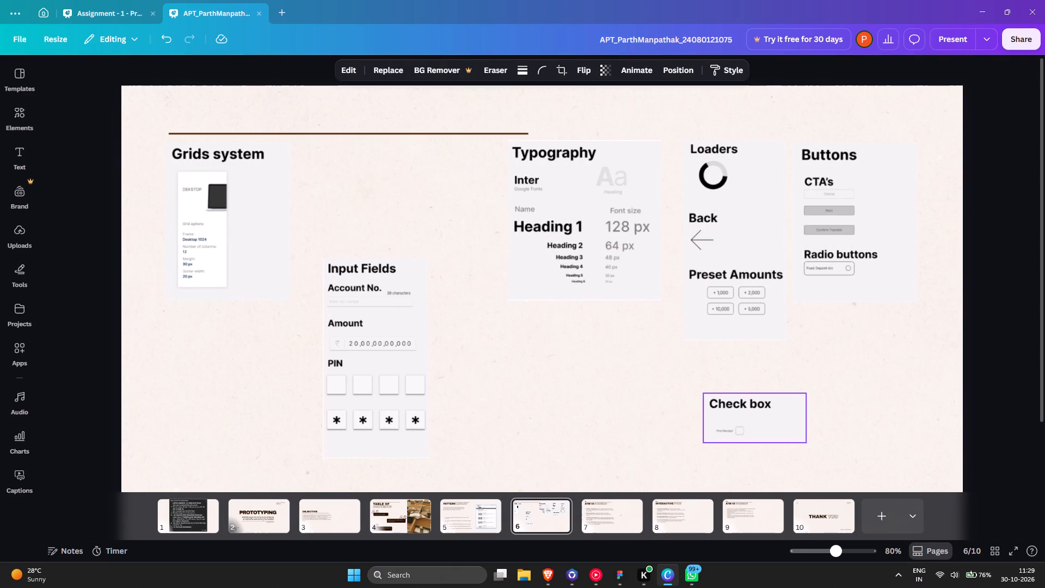
{"action": "left_click_drag", "start_coordinate": [747, 413], "coordinate": [843, 344]}
Move the Input Fields image up into the top row, directly beside Grids system.
{"action": "left_click_drag", "start_coordinate": [368, 284], "coordinate": [368, 284]}
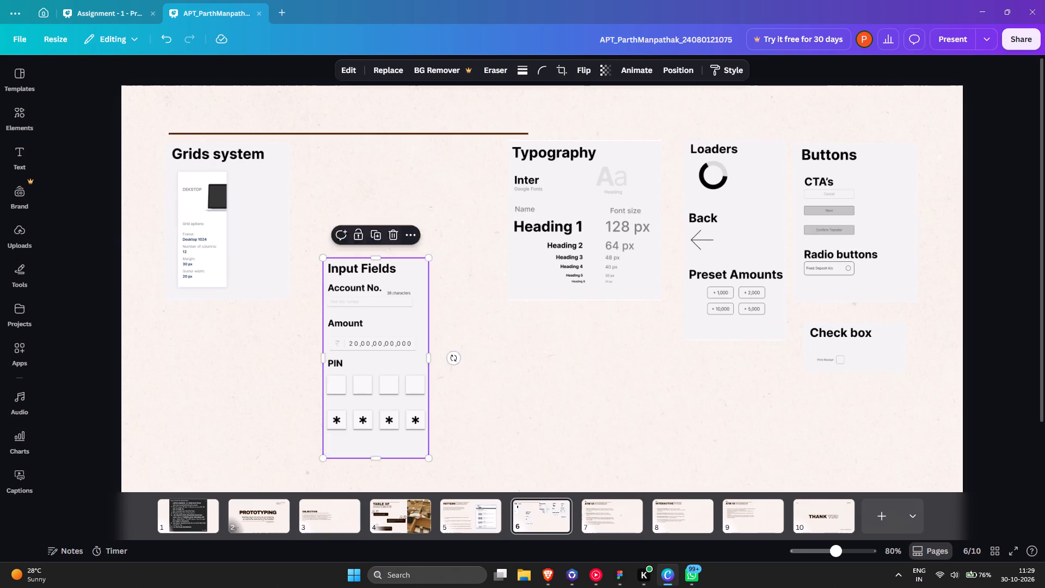
{"action": "left_click_drag", "start_coordinate": [368, 284], "coordinate": [363, 172]}
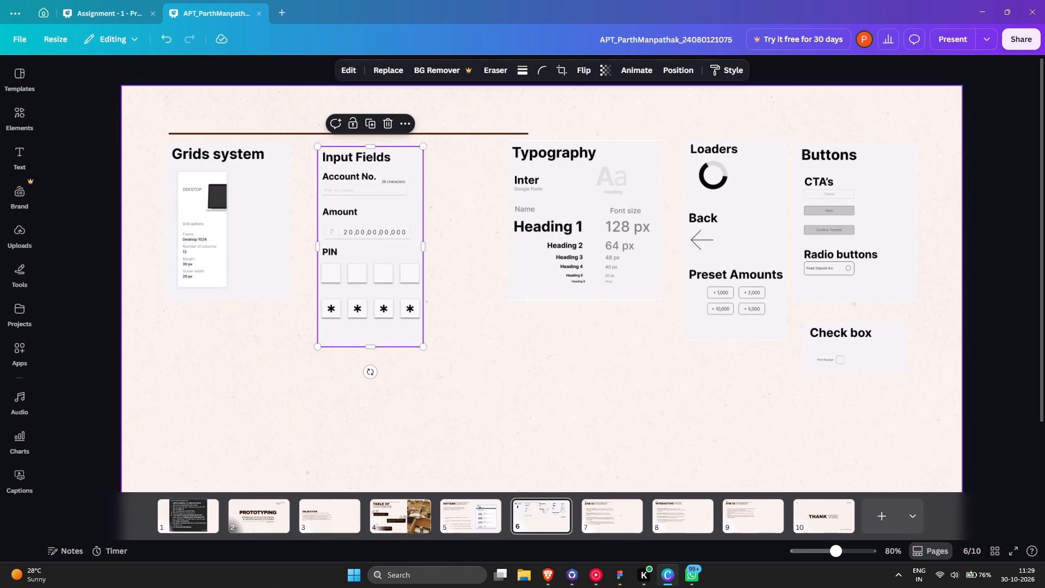
{"action": "left_click", "coordinate": [930, 242]}
Enlarge the Grids system image to about the Input Fields height and shift it to sit just beside that card.
{"action": "left_click", "coordinate": [228, 250]}
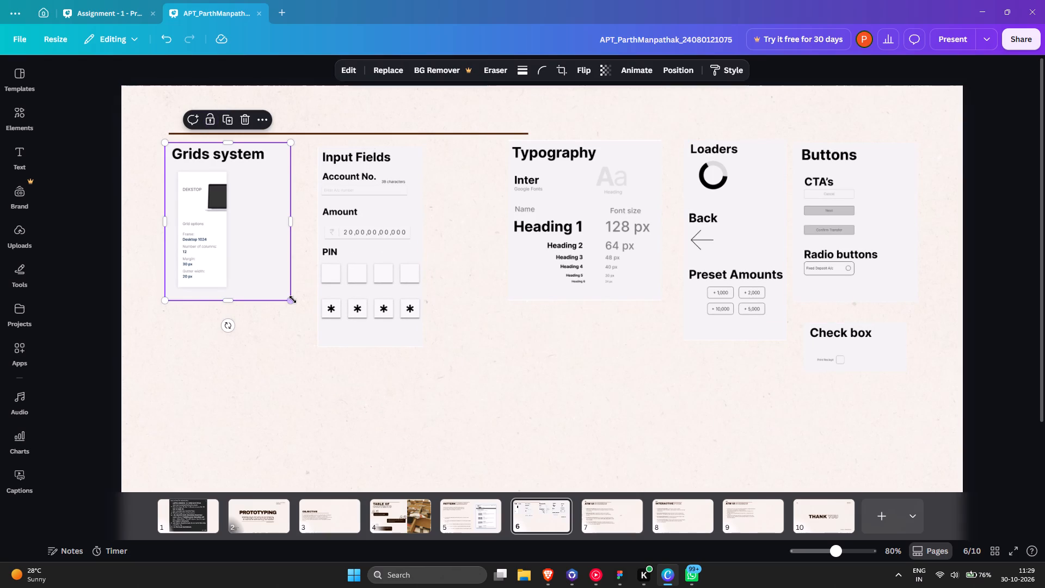
{"action": "left_click_drag", "start_coordinate": [292, 299], "coordinate": [334, 323]}
{"action": "left_click_drag", "start_coordinate": [257, 276], "coordinate": [247, 283]}
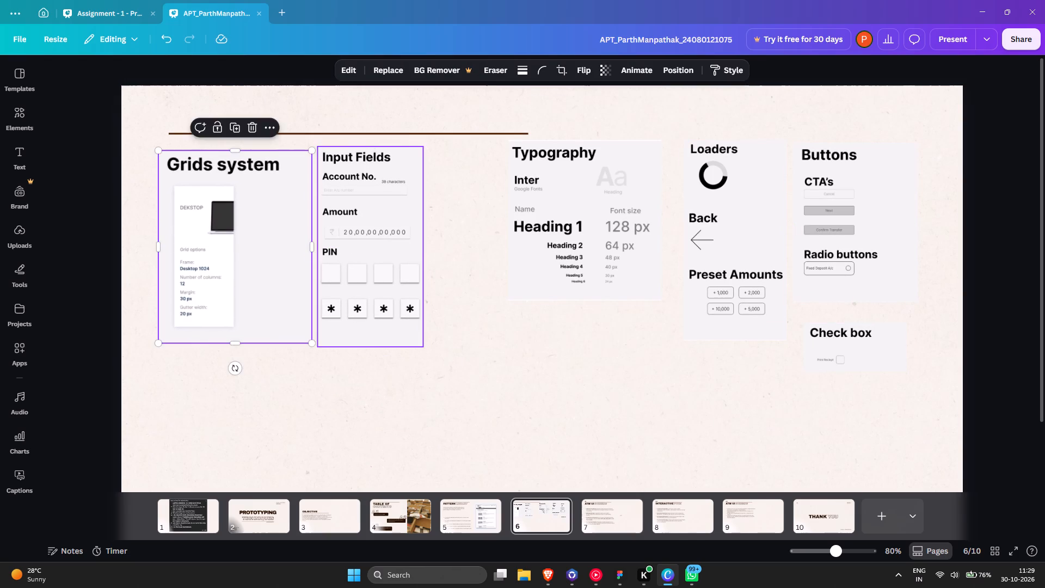
Enlarge the Input Fields image slightly from its lower corner, keeping it beside Grids system.
{"action": "left_click", "coordinate": [391, 284]}
{"action": "left_click_drag", "start_coordinate": [424, 341], "coordinate": [433, 359]}
{"action": "key", "text": "ctrl+z"}
{"action": "left_click_drag", "start_coordinate": [425, 346], "coordinate": [431, 354]}
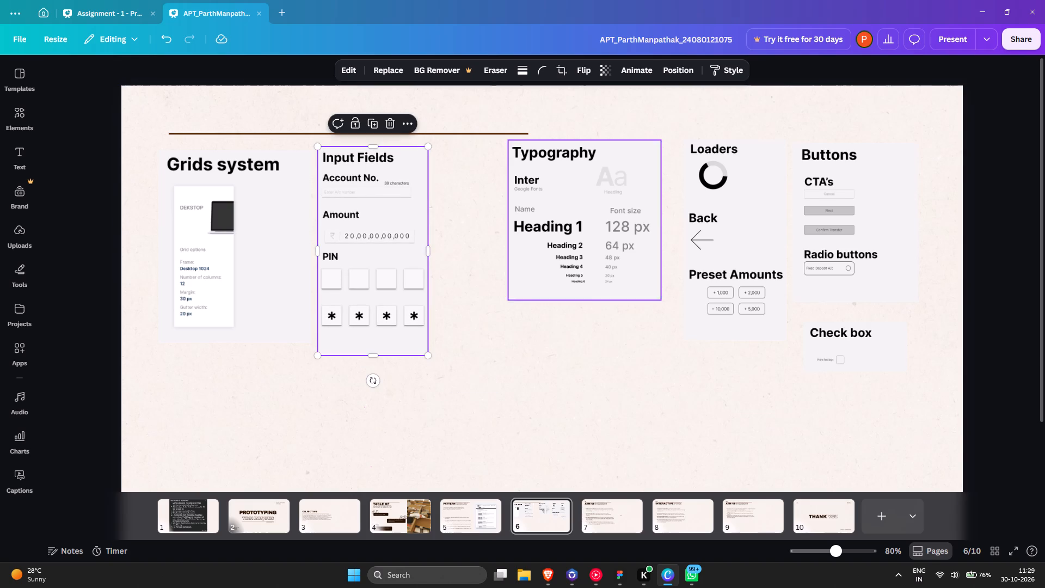
Move the Typography image next to Input Fields and enlarge it to match that card's height.
{"action": "left_click_drag", "start_coordinate": [577, 260], "coordinate": [508, 266]}
{"action": "left_click_drag", "start_coordinate": [592, 304], "coordinate": [627, 330]}
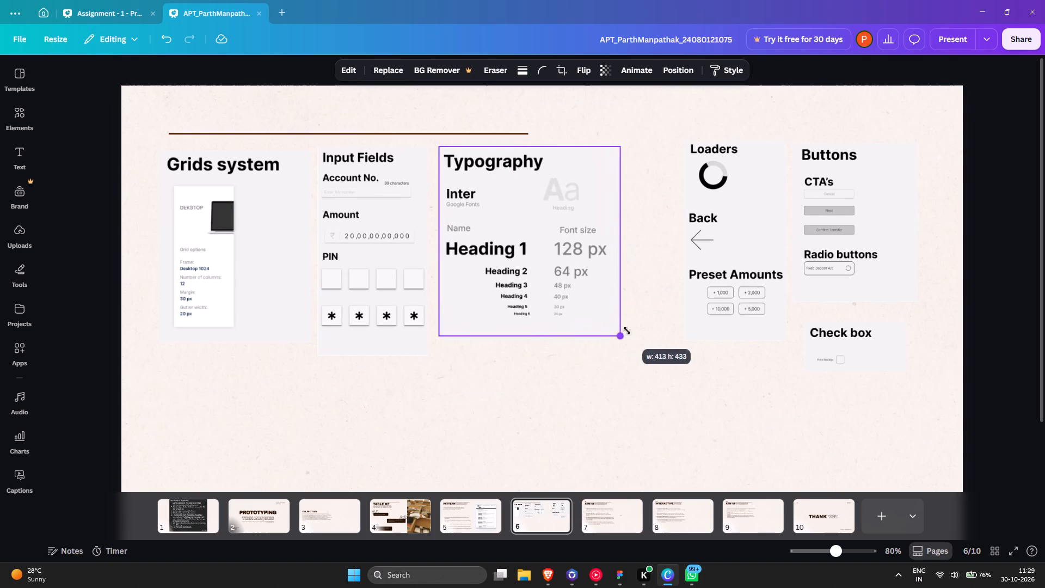
{"action": "left_click_drag", "start_coordinate": [627, 330], "coordinate": [638, 336]}
{"action": "left_click_drag", "start_coordinate": [583, 287], "coordinate": [582, 292]}
{"action": "left_click", "coordinate": [634, 264]}
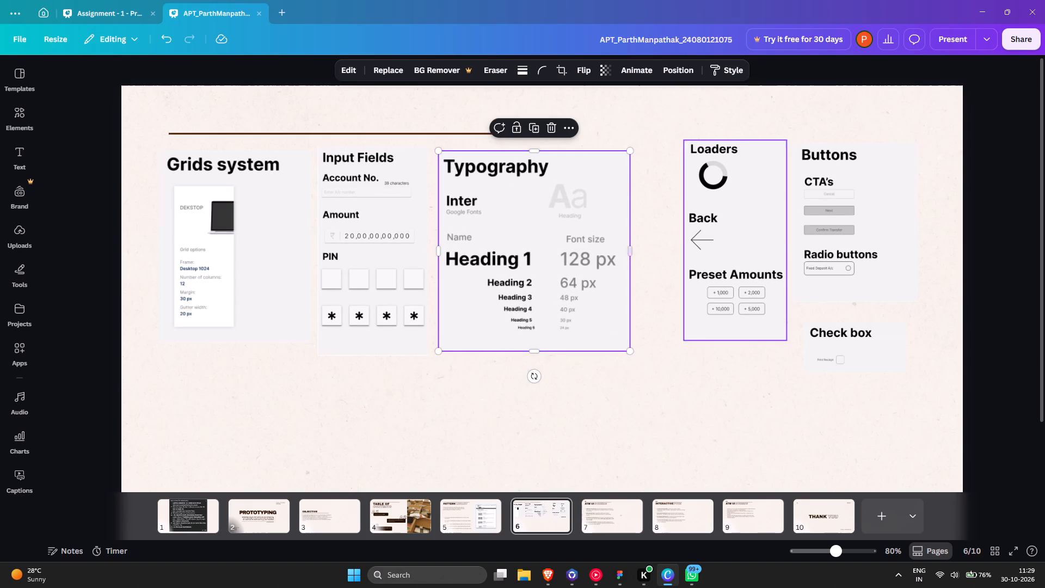
Move the Loaders image next to Typography and enlarge it slightly from its lower corner.
{"action": "left_click", "coordinate": [714, 237]}
{"action": "left_click_drag", "start_coordinate": [708, 227], "coordinate": [665, 237]}
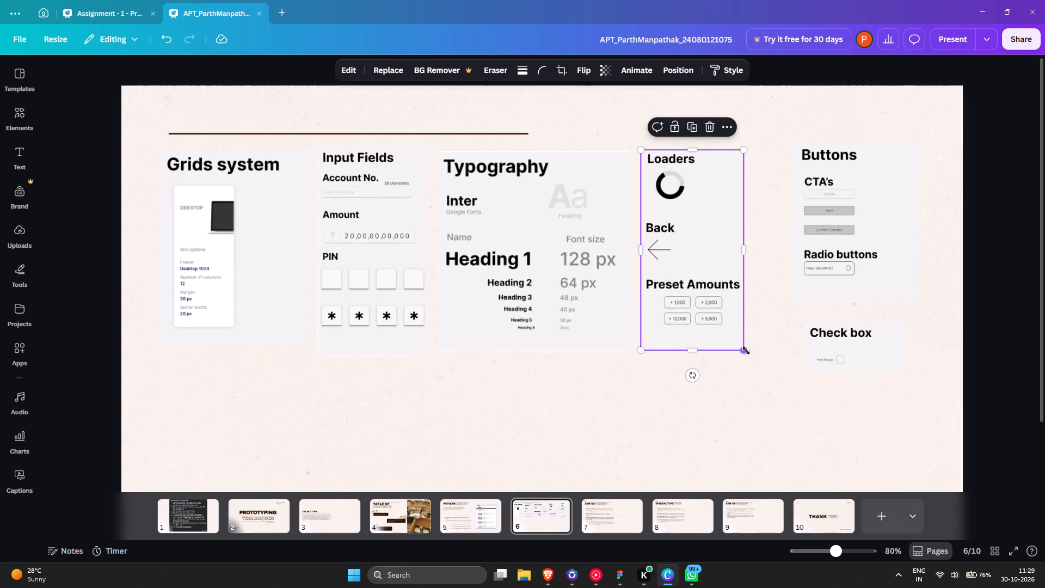
{"action": "left_click_drag", "start_coordinate": [746, 351], "coordinate": [765, 357]}
Crop the thin white strip off the Typography image's top edge.
{"action": "left_click", "coordinate": [601, 275]}
{"action": "scroll", "coordinate": [524, 160], "scroll_direction": "up", "scroll_amount": 3, "text": "ctrl"}
{"action": "left_click", "coordinate": [540, 148]}
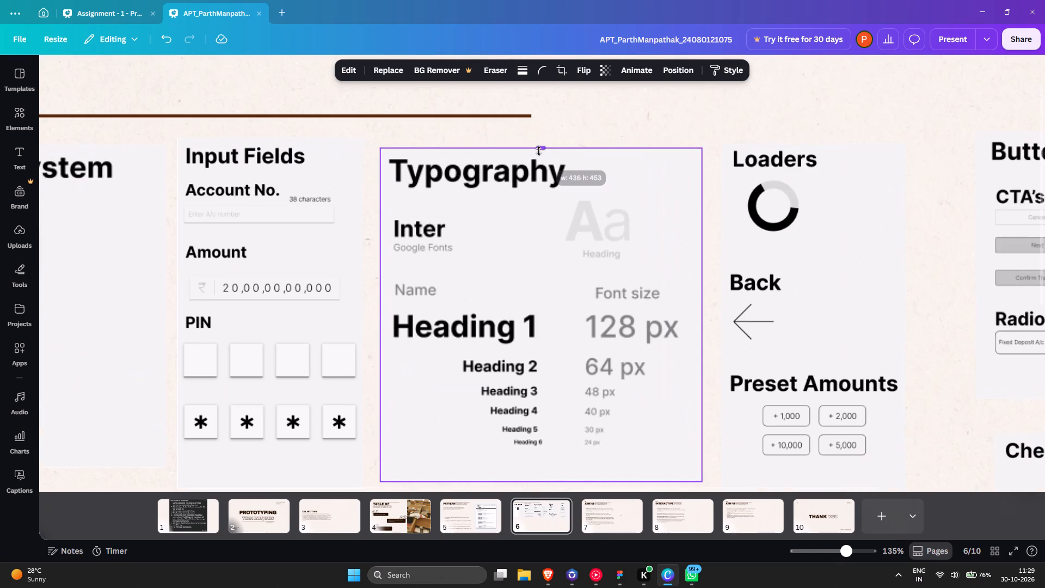
{"action": "left_click_drag", "start_coordinate": [540, 179], "coordinate": [539, 174]}
{"action": "left_click", "coordinate": [651, 95]}
{"action": "scroll", "coordinate": [651, 97], "scroll_direction": "down", "scroll_amount": 5, "text": "ctrl"}
Move the Check box image out of the way, place the Buttons image beside Loaders and enlarge it to fit the row.
{"action": "left_click", "coordinate": [721, 193]}
{"action": "scroll", "coordinate": [762, 217], "scroll_direction": "up", "scroll_amount": 4, "text": "ctrl"}
{"action": "scroll", "coordinate": [791, 305], "scroll_direction": "down", "scroll_amount": 2, "text": "ctrl"}
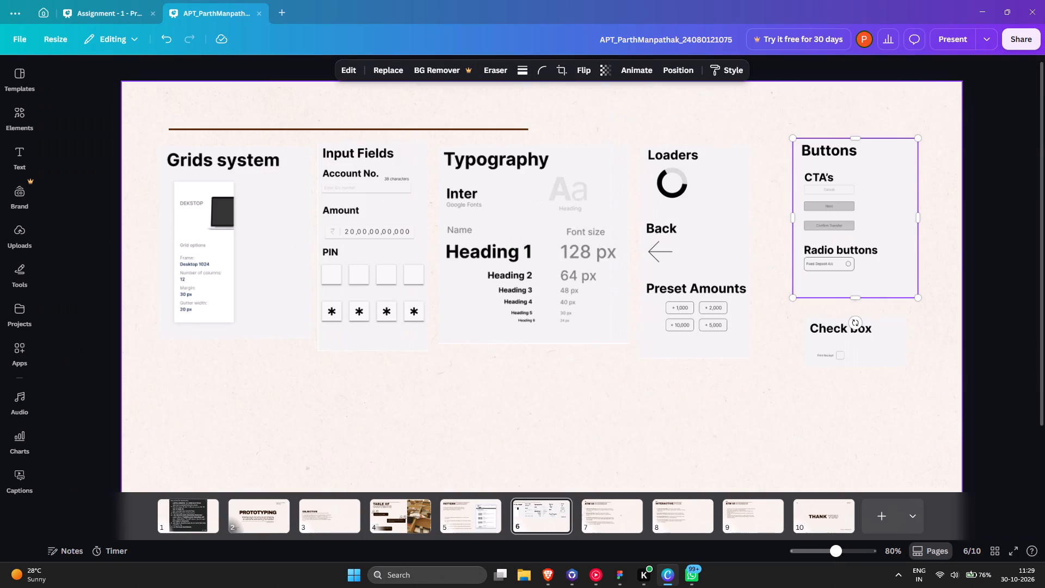
{"action": "left_click_drag", "start_coordinate": [832, 344], "coordinate": [741, 448]}
{"action": "left_click", "coordinate": [877, 241]}
{"action": "left_click_drag", "start_coordinate": [876, 220], "coordinate": [857, 223]}
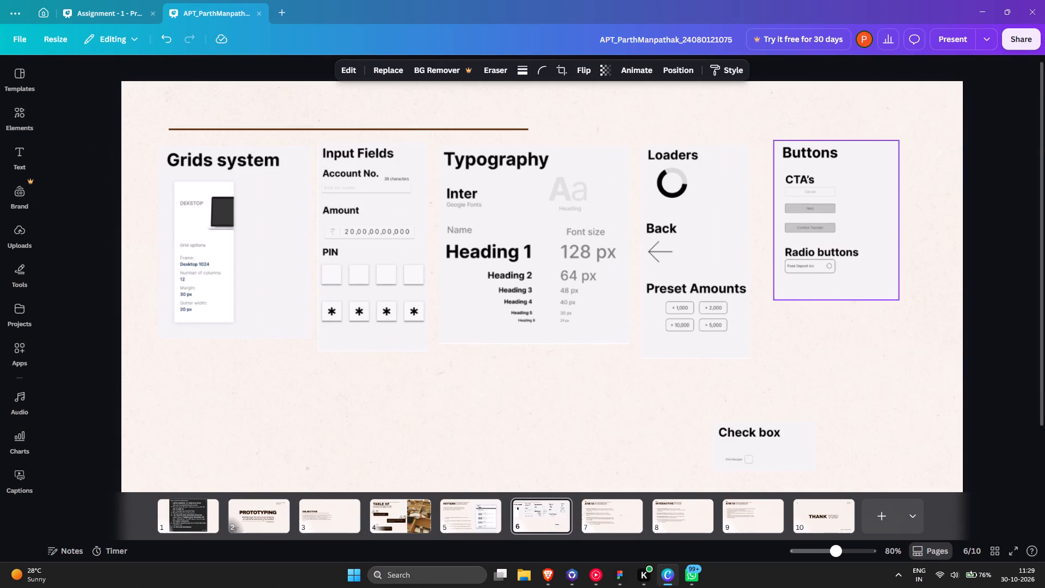
{"action": "left_click_drag", "start_coordinate": [857, 223], "coordinate": [851, 224]}
{"action": "left_click_drag", "start_coordinate": [893, 302], "coordinate": [929, 326]}
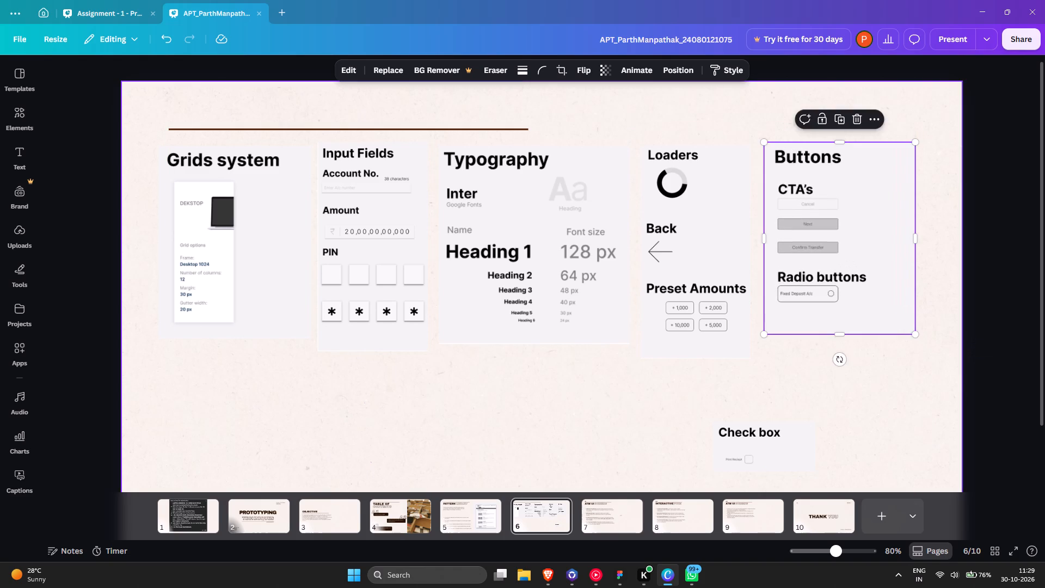
{"action": "left_click", "coordinate": [932, 315]}
Place the Check box image over the Buttons image's lower edge, aligned with its left side.
{"action": "left_click_drag", "start_coordinate": [785, 452], "coordinate": [838, 351]}
{"action": "left_click", "coordinate": [951, 367]}
{"action": "left_click_drag", "start_coordinate": [762, 323], "coordinate": [779, 324]}
{"action": "left_click", "coordinate": [917, 346]}
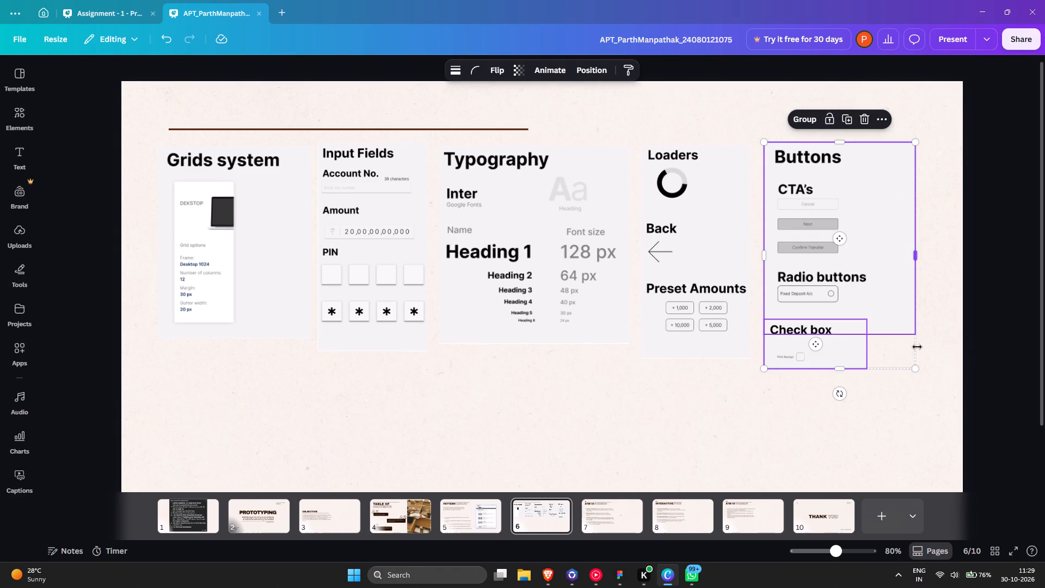
{"action": "left_click", "coordinate": [939, 352]}
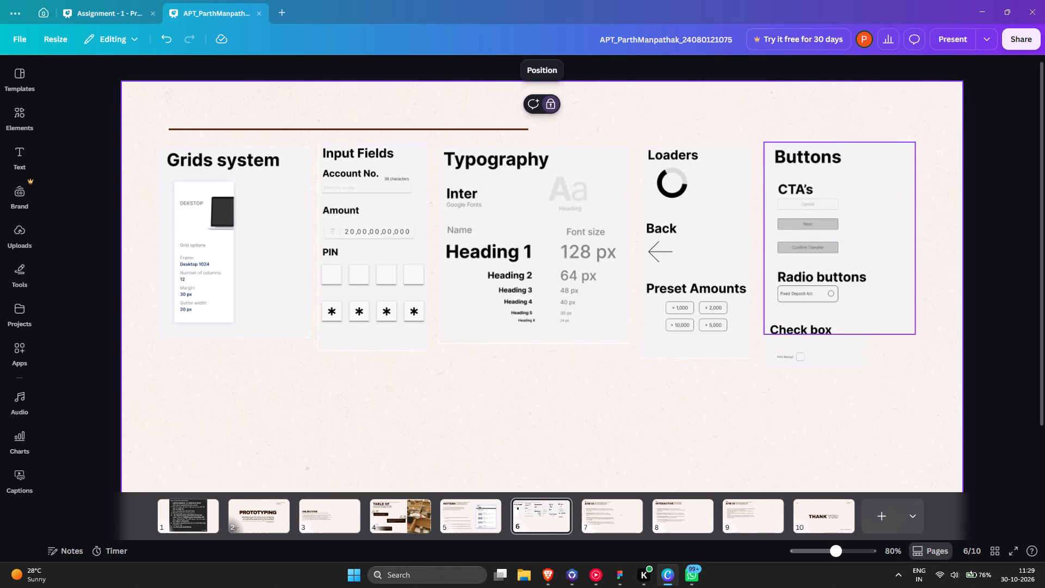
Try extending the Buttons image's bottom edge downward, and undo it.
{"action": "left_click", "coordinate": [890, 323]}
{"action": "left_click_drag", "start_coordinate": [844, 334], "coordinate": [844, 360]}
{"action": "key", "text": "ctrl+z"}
Move the Check box image up under the radio button, lining its bottom edge up with the Loaders image.
{"action": "left_click", "coordinate": [852, 375]}
{"action": "left_click_drag", "start_coordinate": [821, 350], "coordinate": [824, 341]}
{"action": "left_click", "coordinate": [826, 338]}
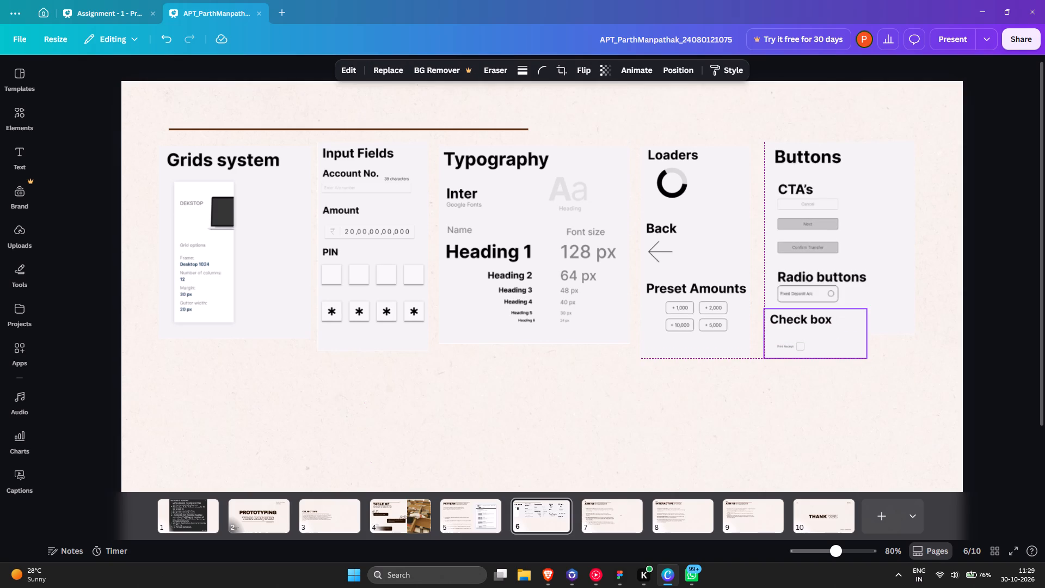
{"action": "left_click", "coordinate": [884, 391]}
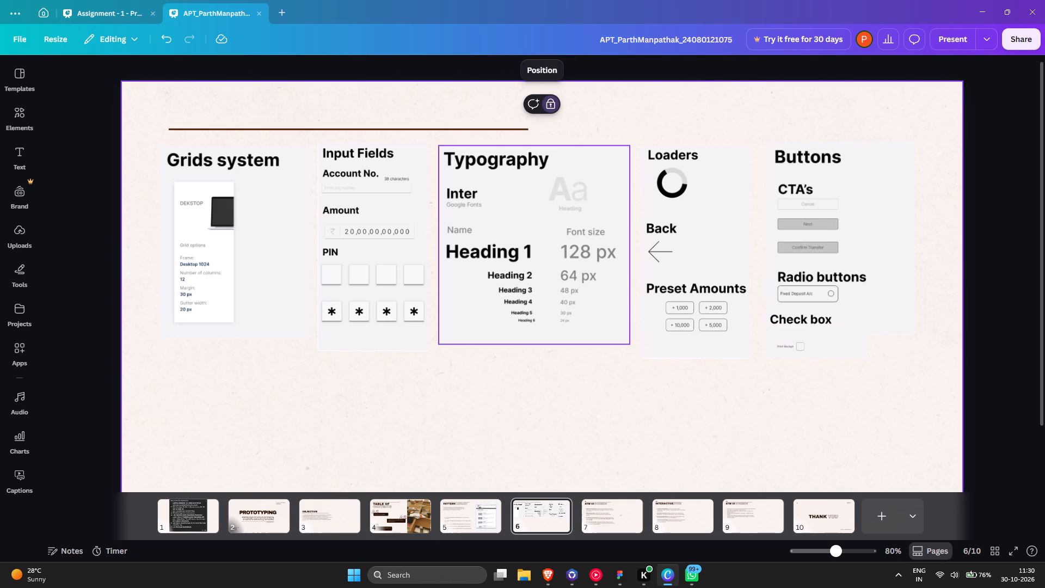
Unlock the paper-texture background image on the UI components slide, choose white (#ffffff) as its colour, and delete the texture image.
{"action": "left_click", "coordinate": [548, 103]}
{"action": "left_click", "coordinate": [632, 98]}
{"action": "key", "text": "Delete"}
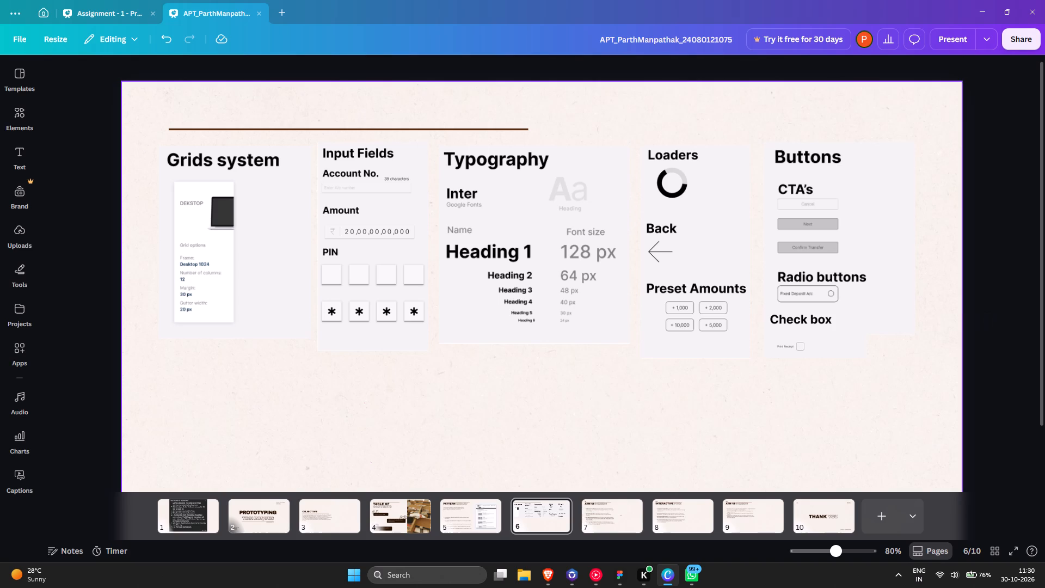
{"action": "left_click", "coordinate": [642, 96]}
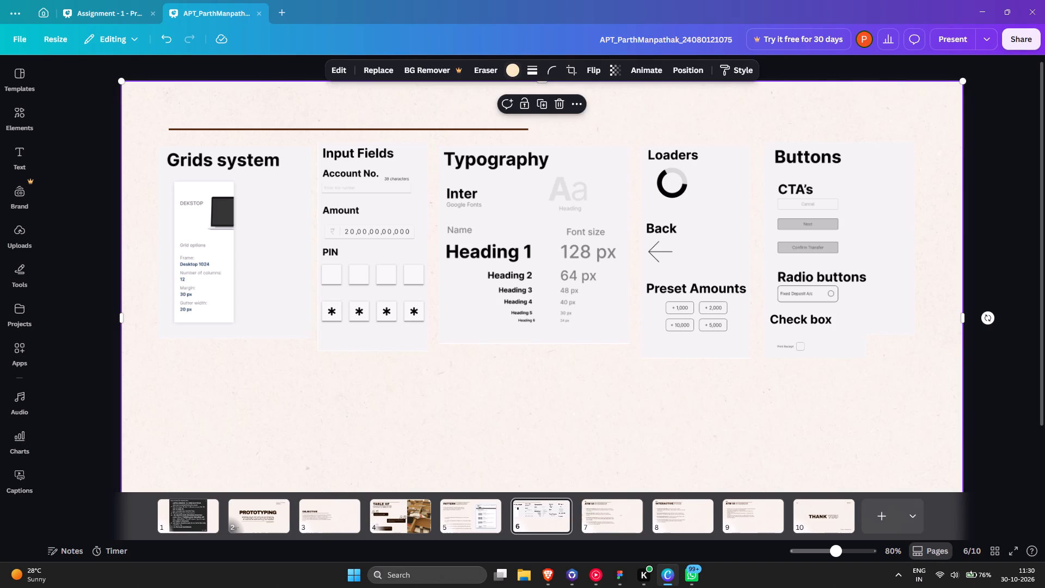
{"action": "left_click", "coordinate": [516, 70]}
{"action": "left_click", "coordinate": [131, 155]}
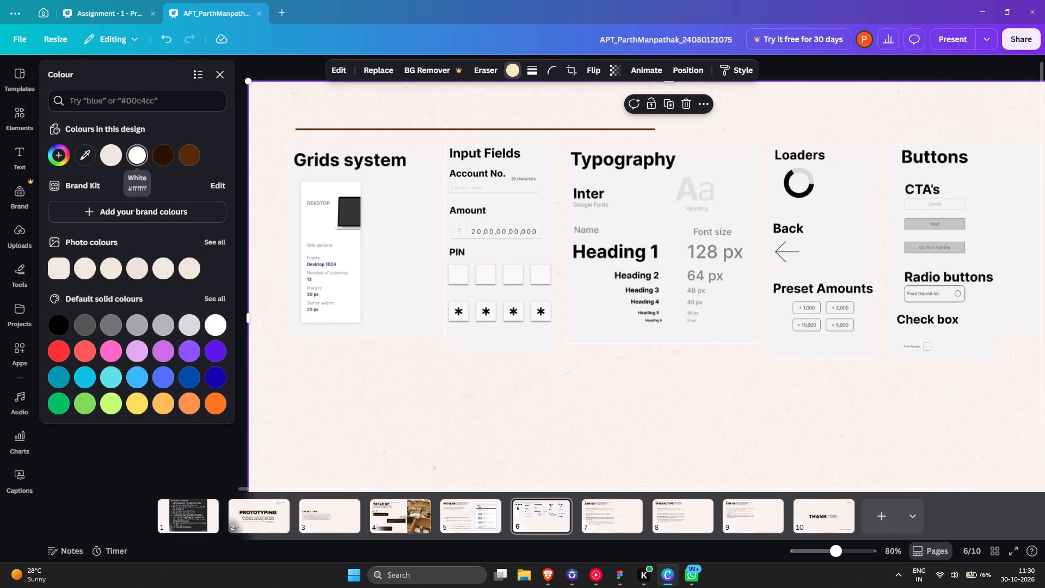
{"action": "left_click", "coordinate": [274, 116]}
{"action": "key", "text": "Delete"}
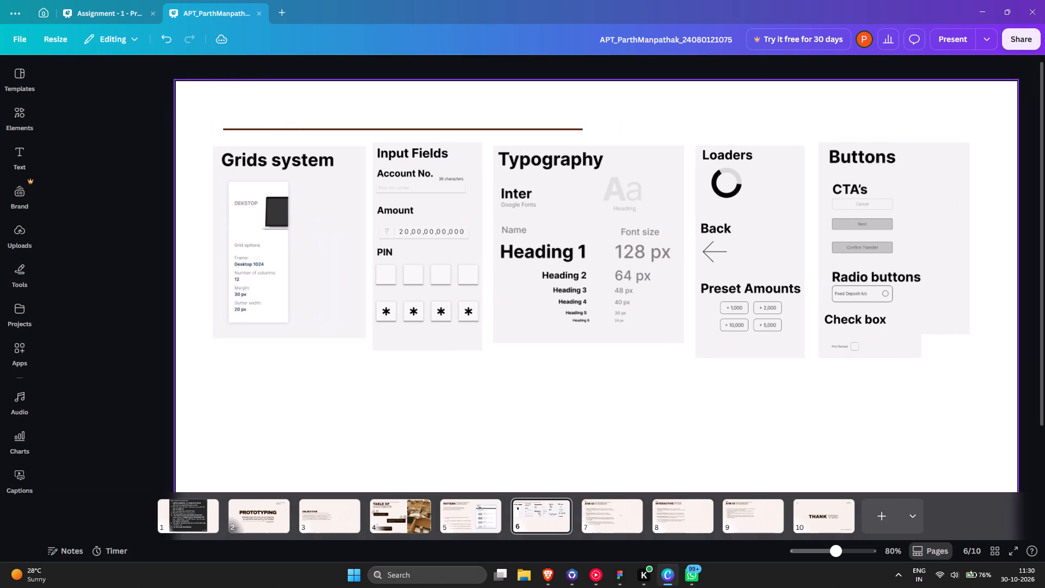